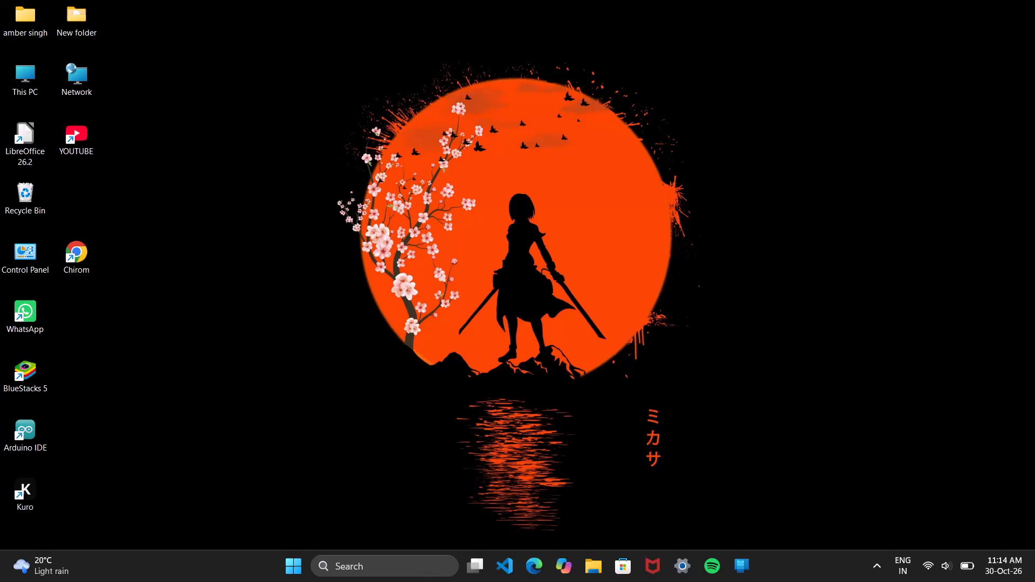
Launch the Kuro application from its desktop shortcut.
triple_click(19, 511)
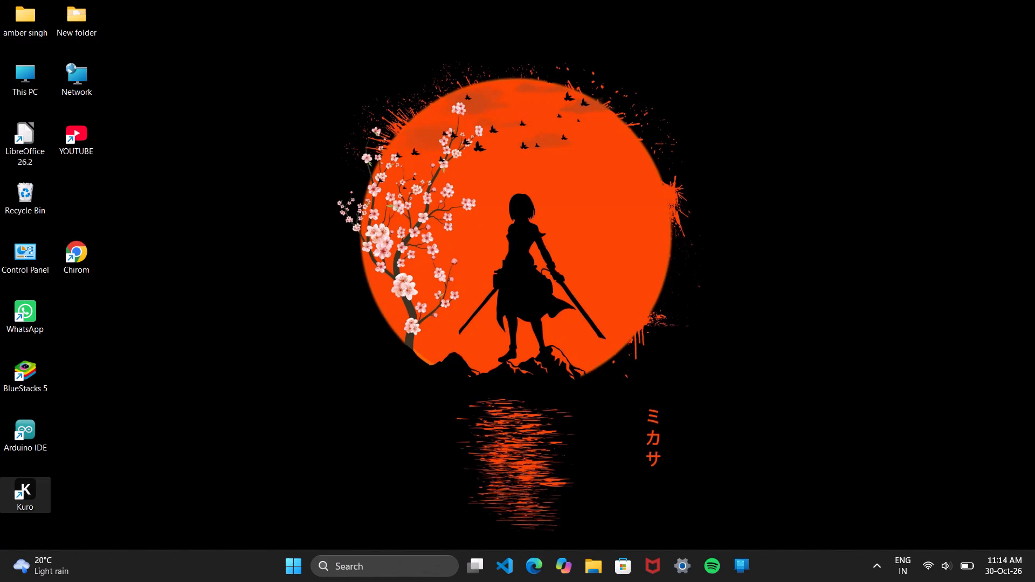
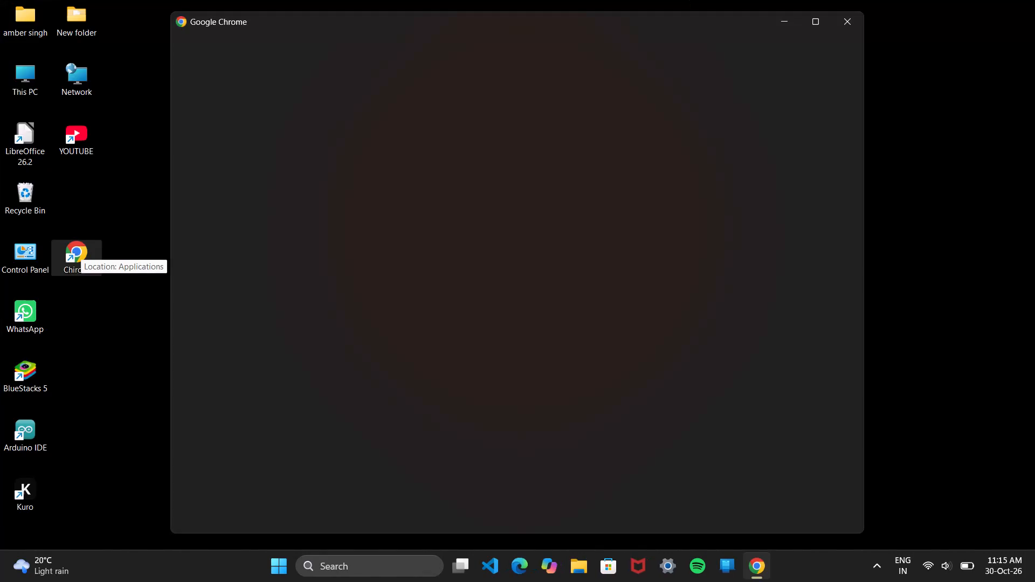
Go to Figma in Chrome and open the Untitled design file containing the stacked, differently coloured Monster can frames.
double_click(517, 298)
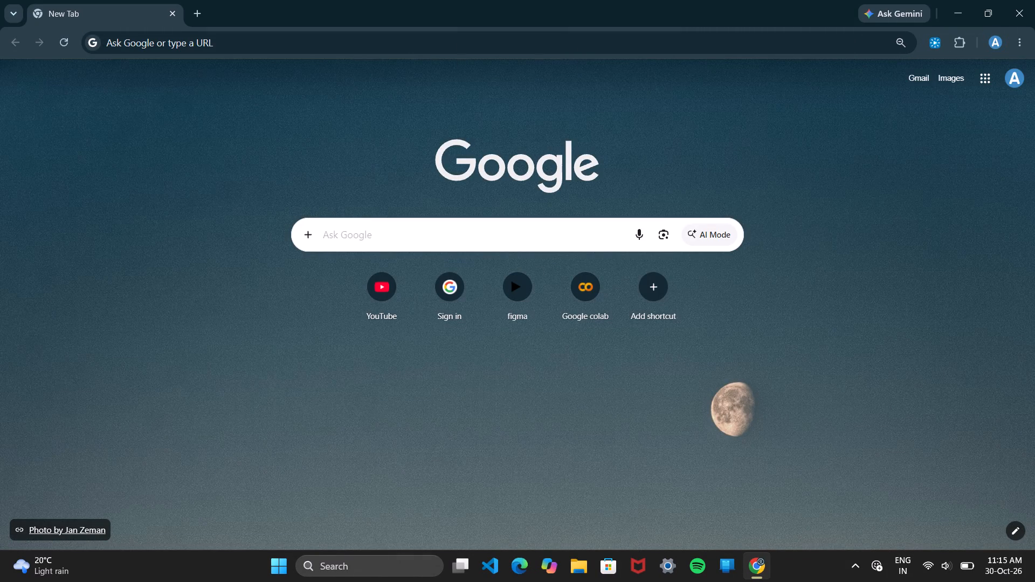
double_click(516, 296)
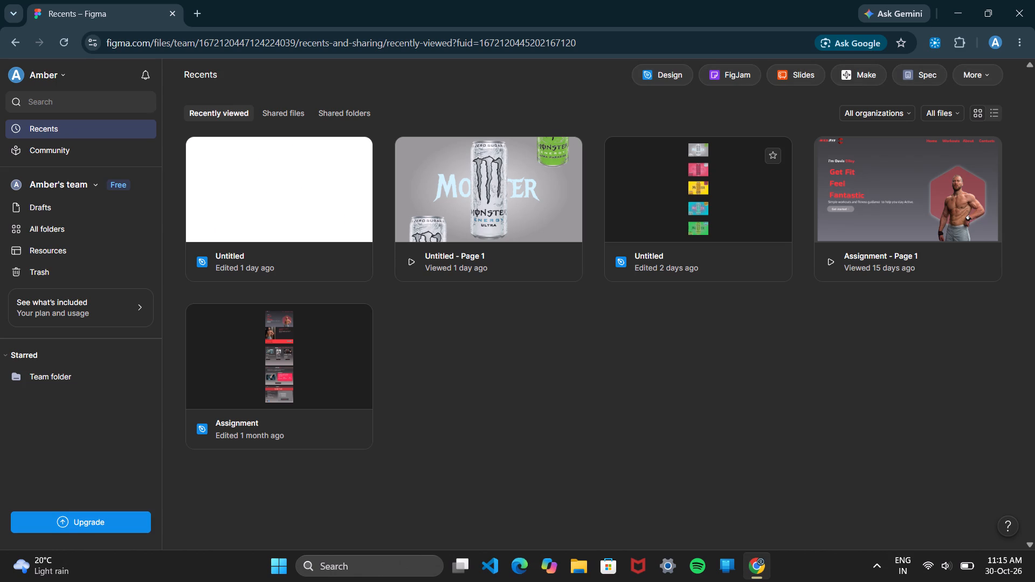
double_click(672, 227)
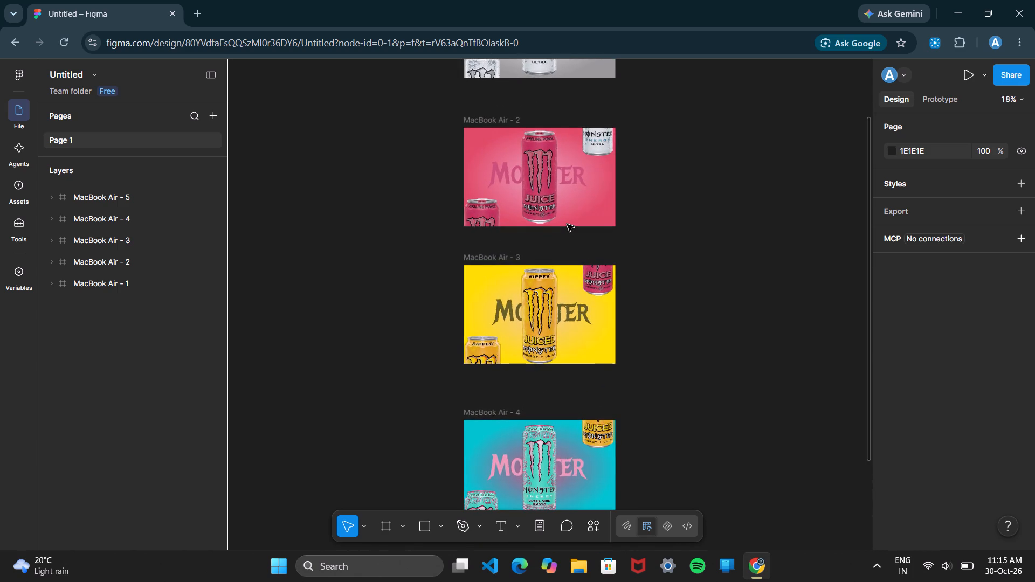
Look over the MacBook Air frames with the Monster can designs on the canvas, ending at MacBook Air - 1.
scroll(567, 224, left, 1)
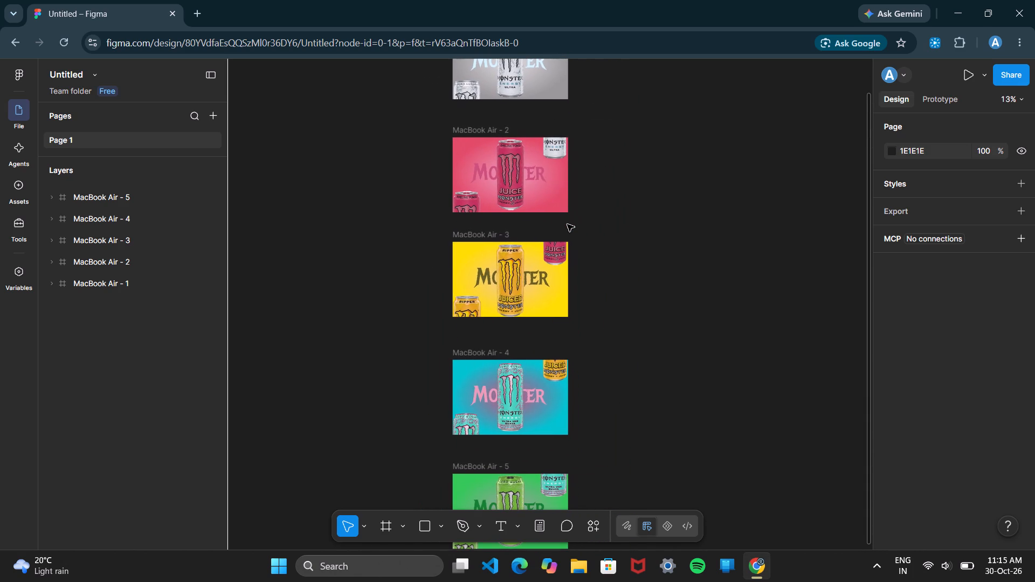
scroll(464, 211, right, 1)
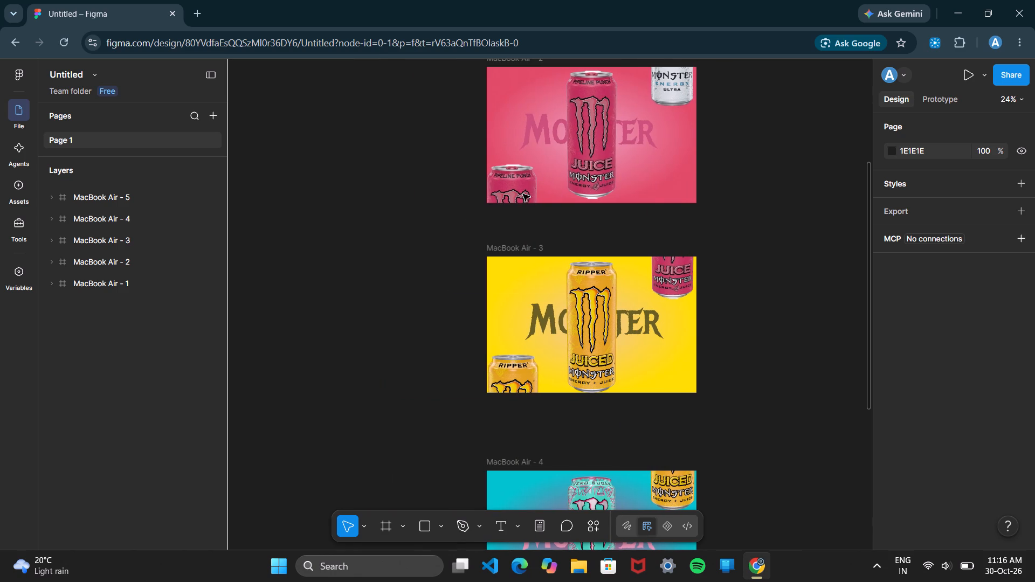
scroll(548, 197, up, 3)
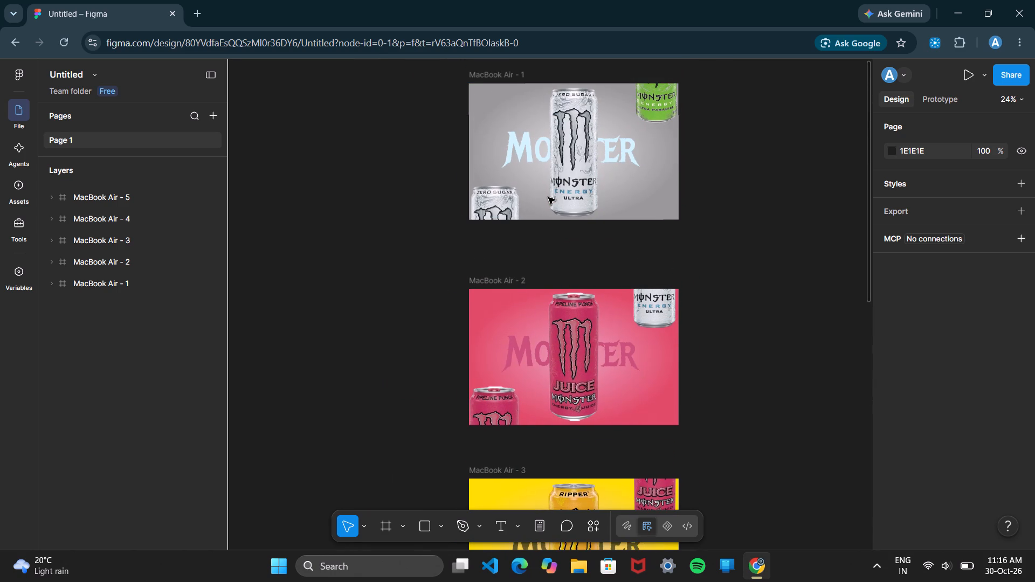
scroll(548, 197, up, 1)
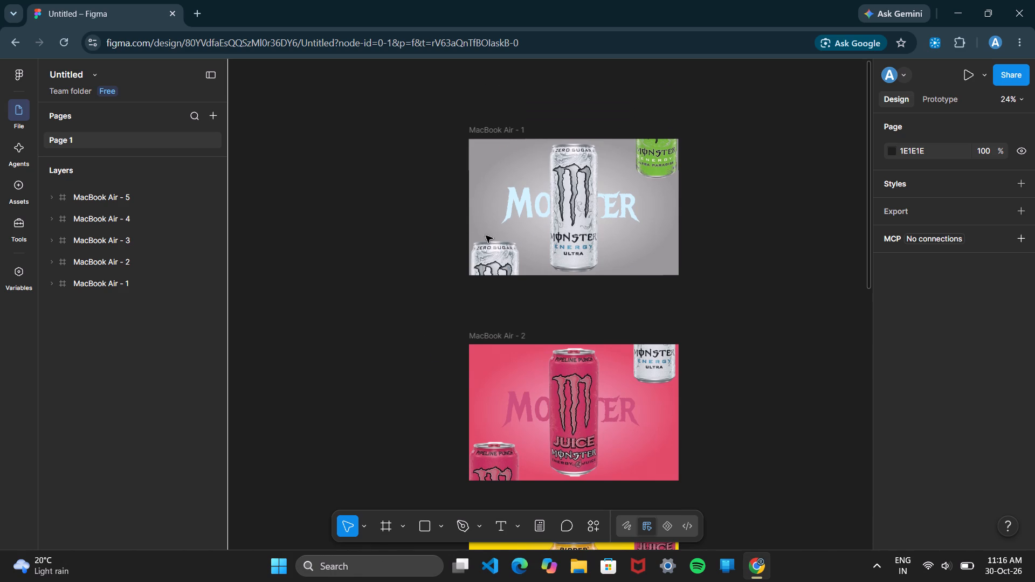
scroll(513, 228, down, 2)
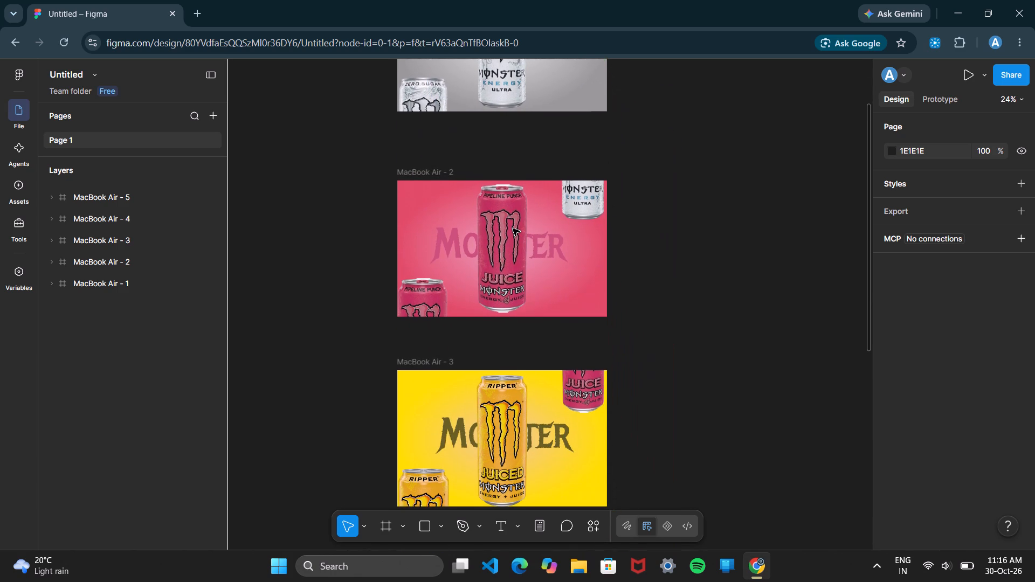
scroll(513, 228, right, 1)
scroll(513, 228, down, 1)
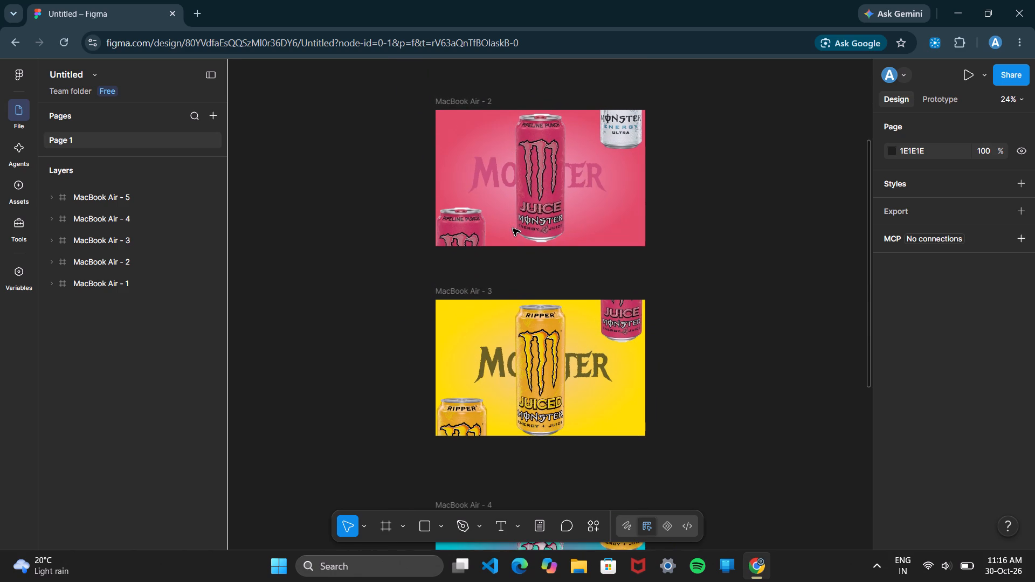
scroll(513, 228, up, 1)
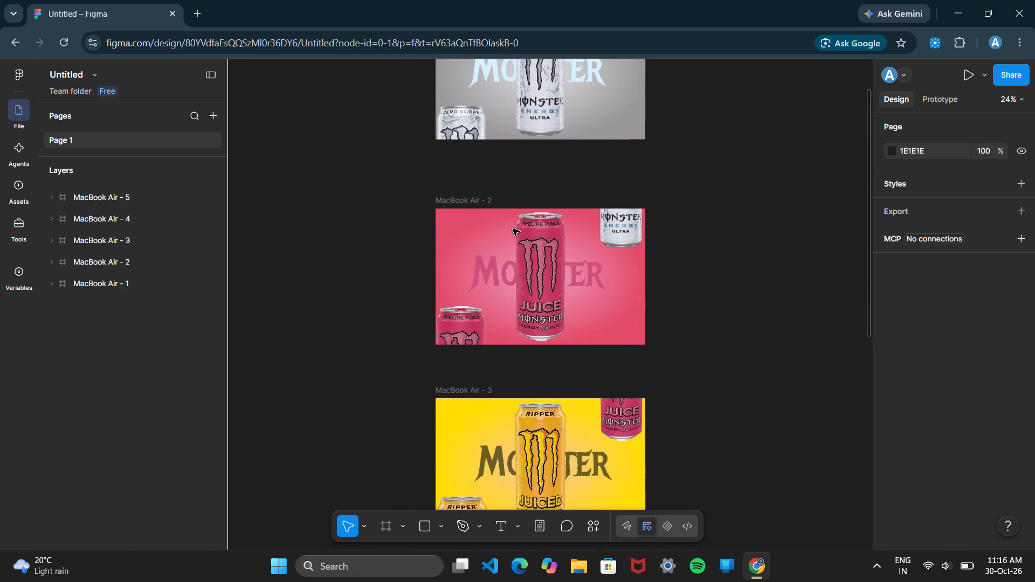
scroll(513, 228, up, 2)
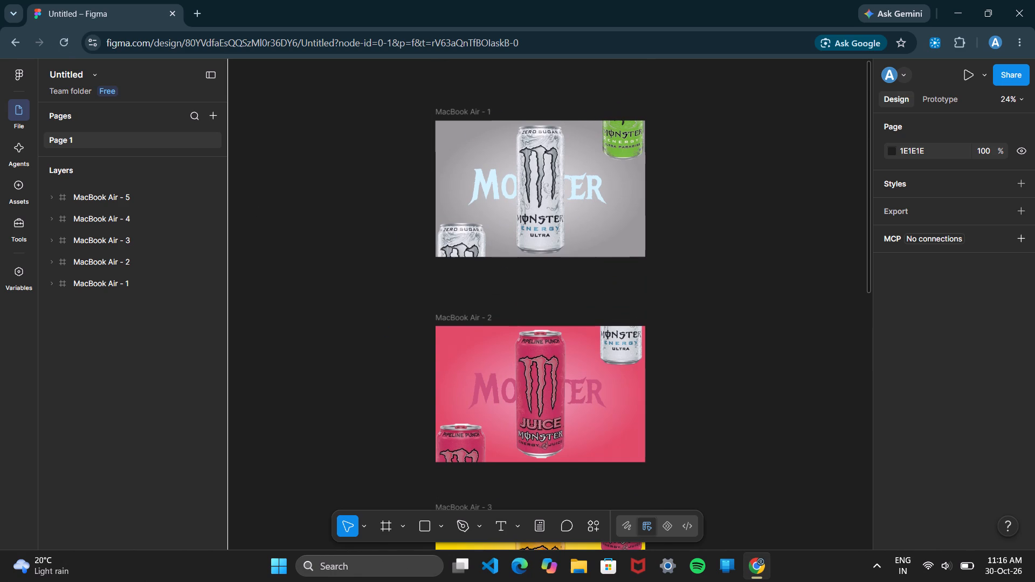
Search Google in a new tab for "monster energy drink design".
click(189, 6)
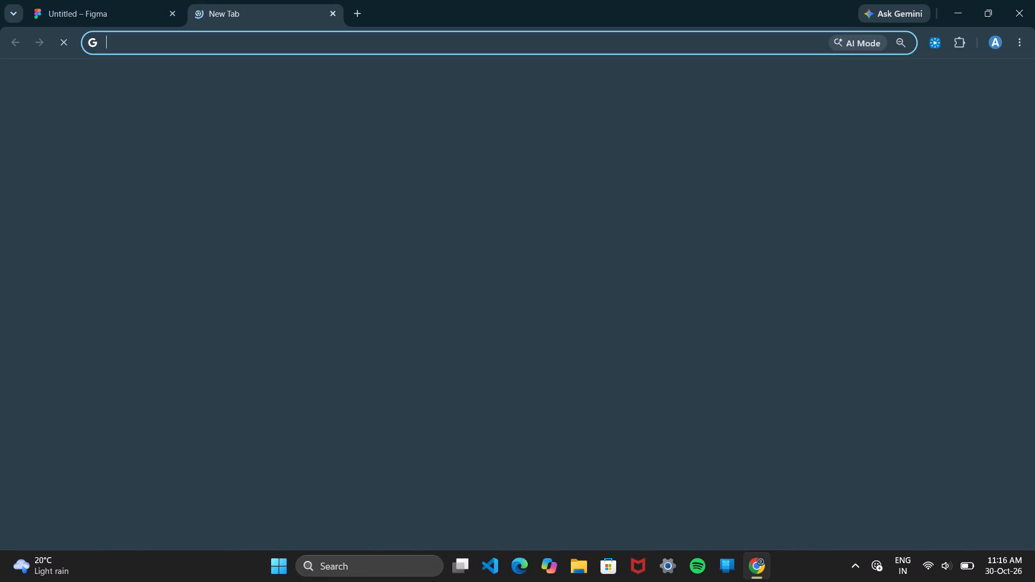
click(363, 224)
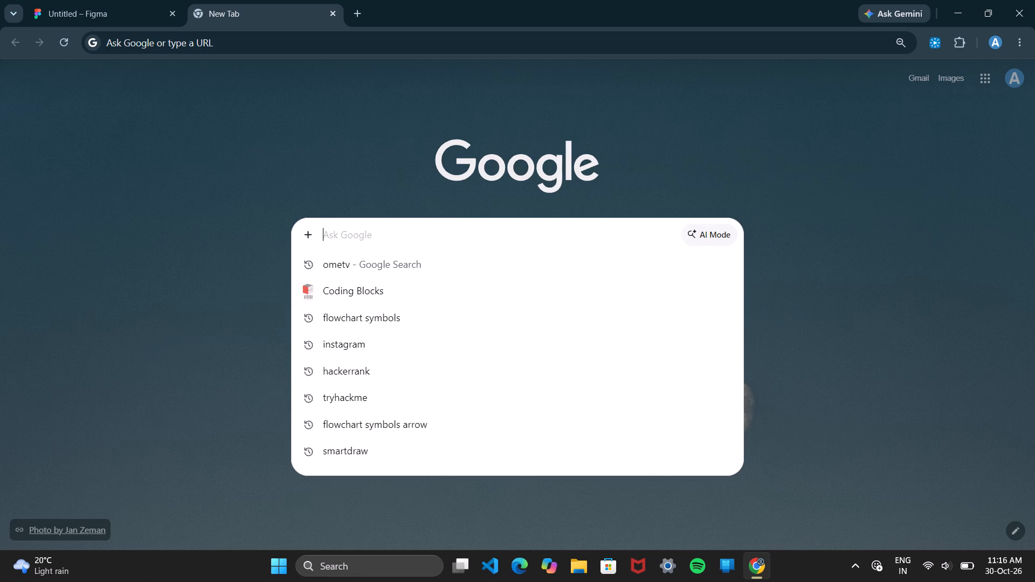
text(mon)
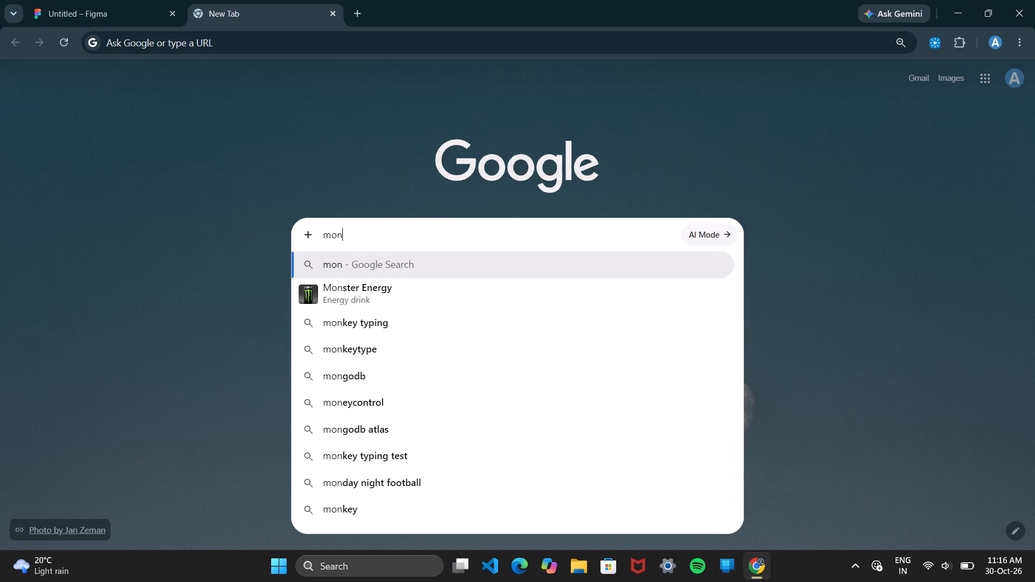
key(s)
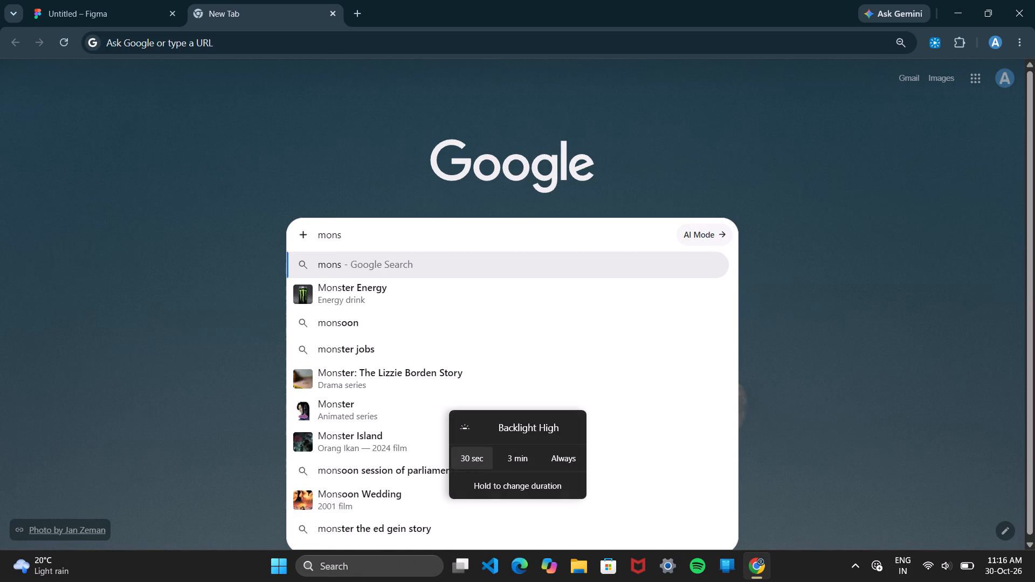
text(ter)
key(space)
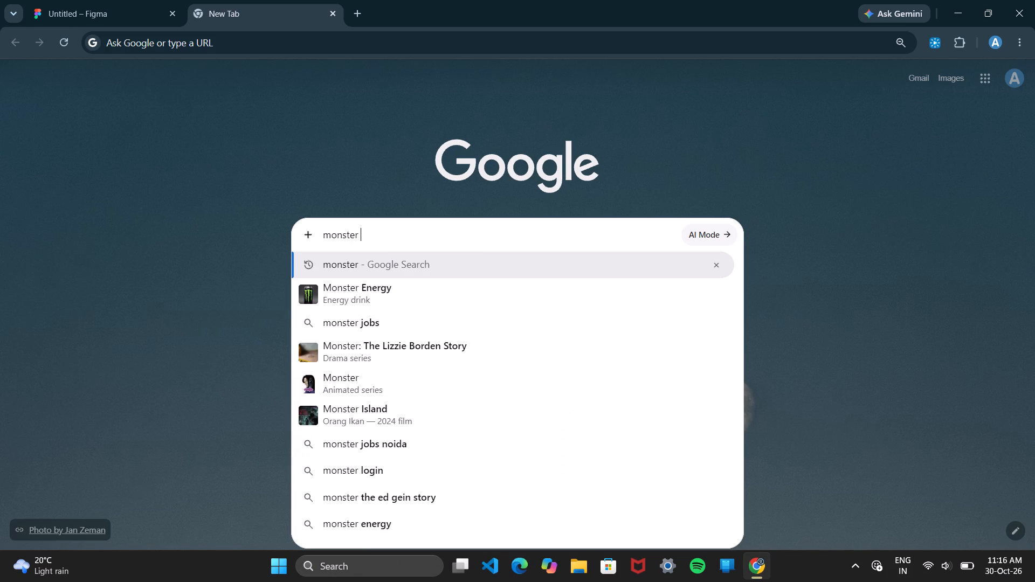
text(energy drink)
key(space)
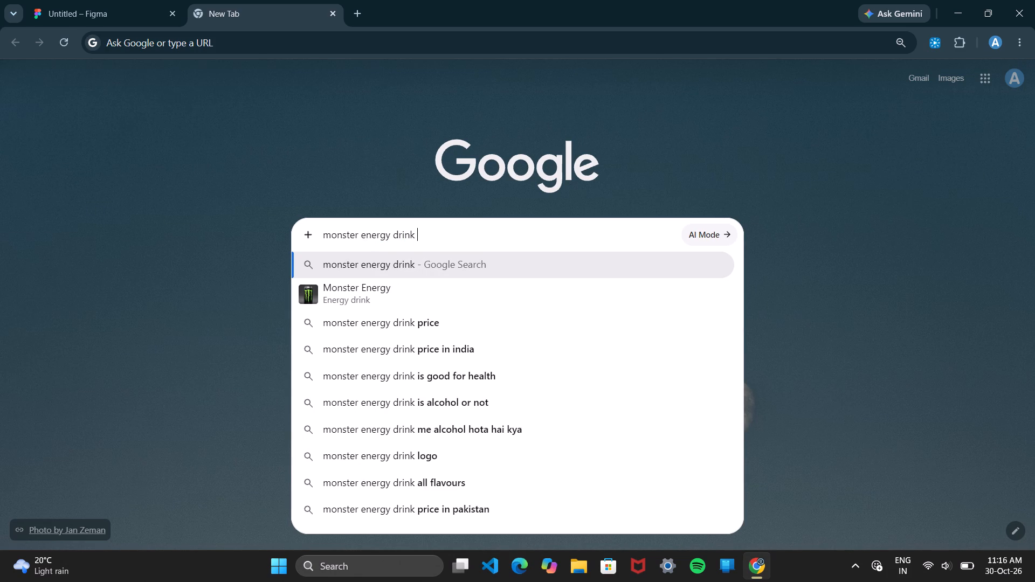
text(design)
key(Return)
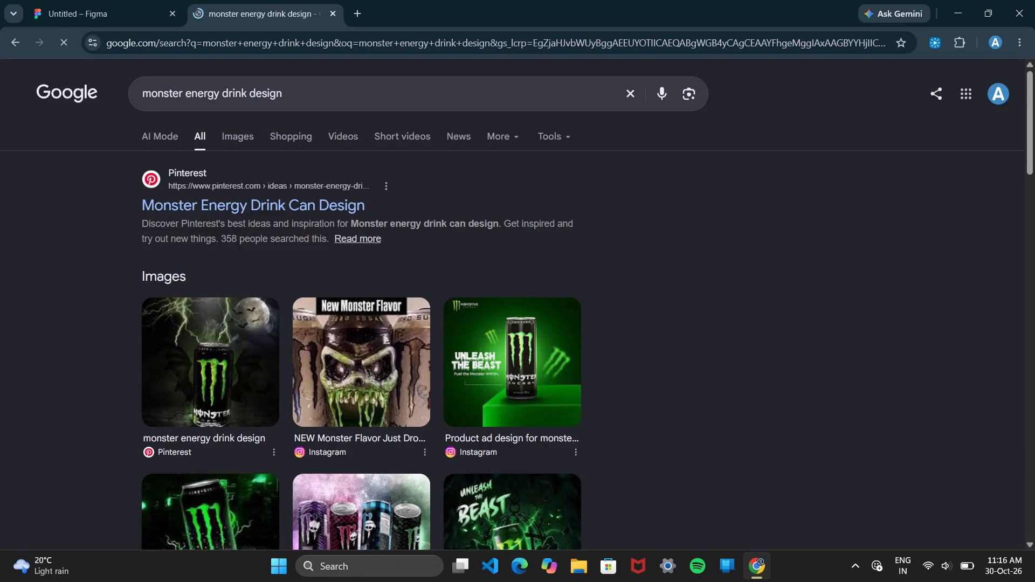
Skim the search results and refine the query to "monster energy drink design for figma".
scroll(363, 224, down, 5)
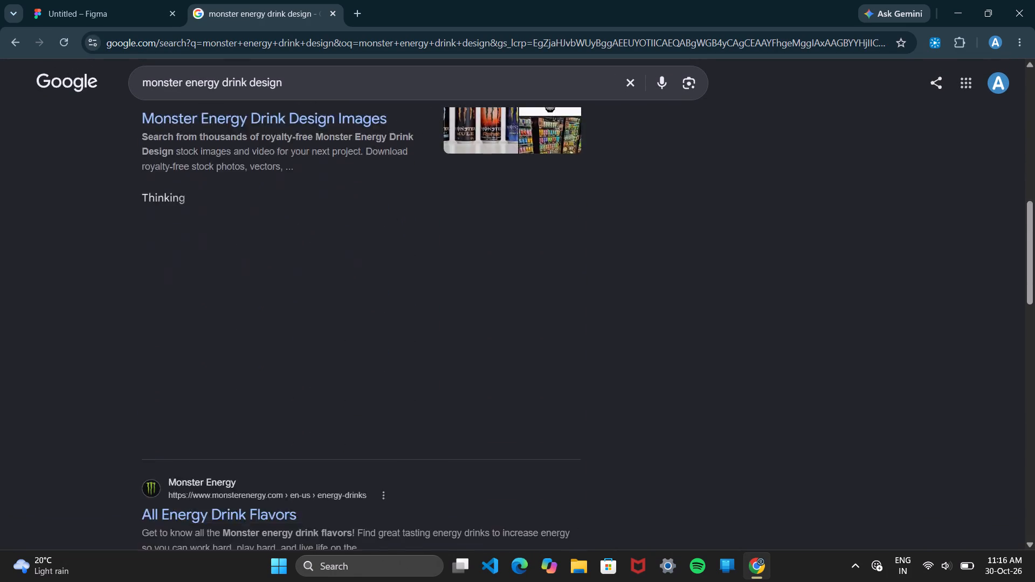
scroll(363, 224, up, 2)
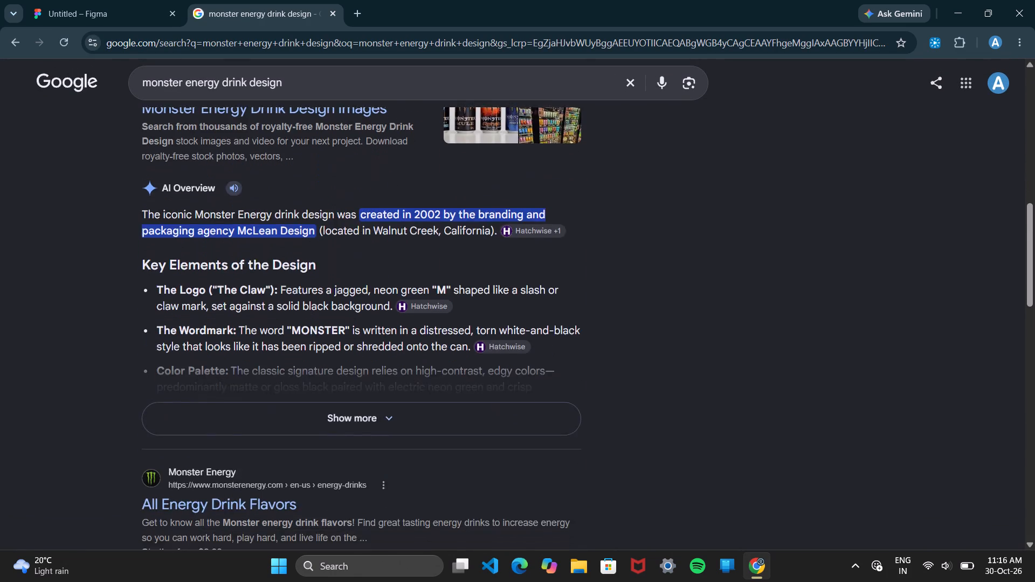
scroll(363, 224, up, 1)
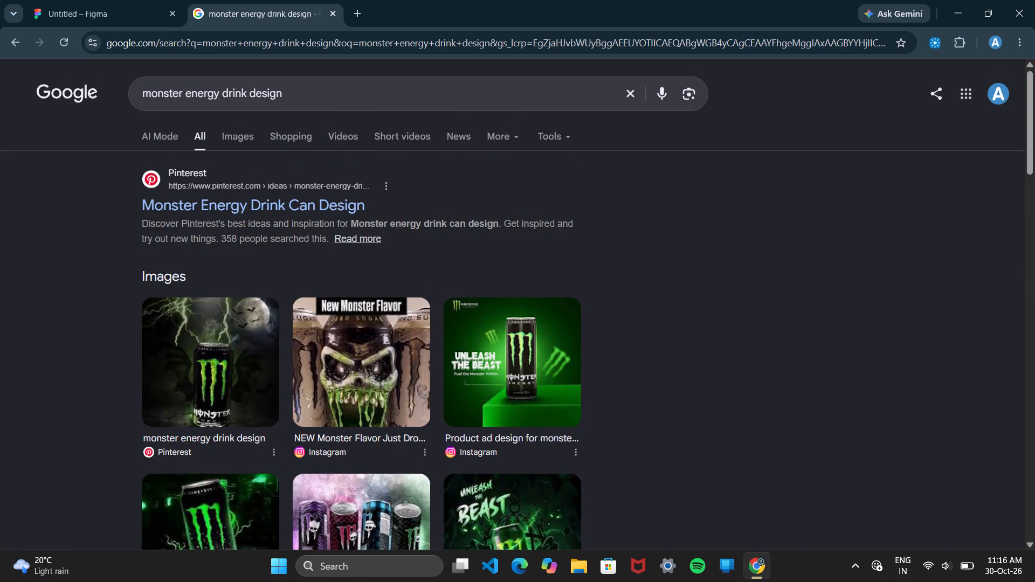
click(340, 100)
key(space)
text(for)
key(space)
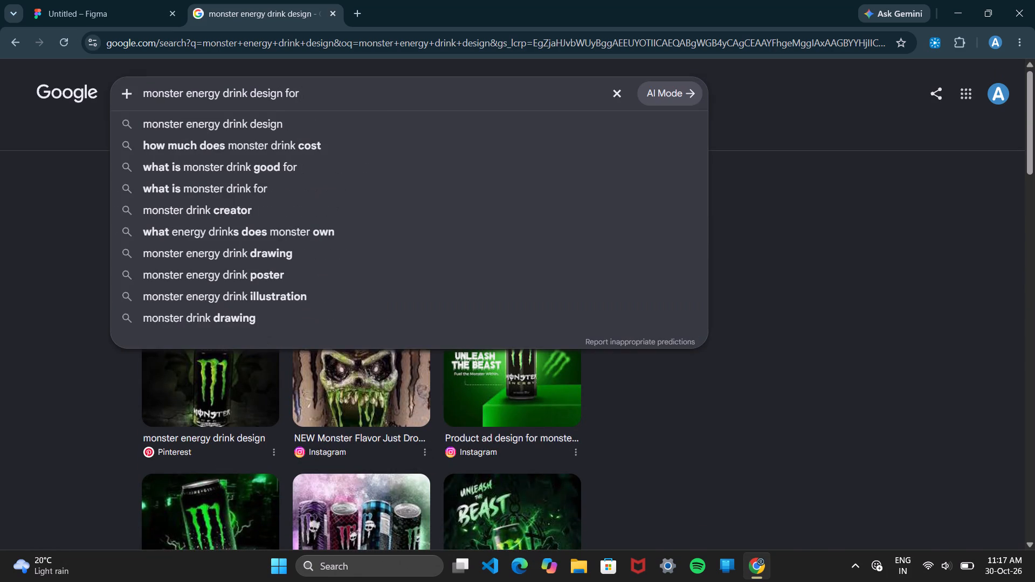
text(fj)
key(BackSpace)
text(igma)
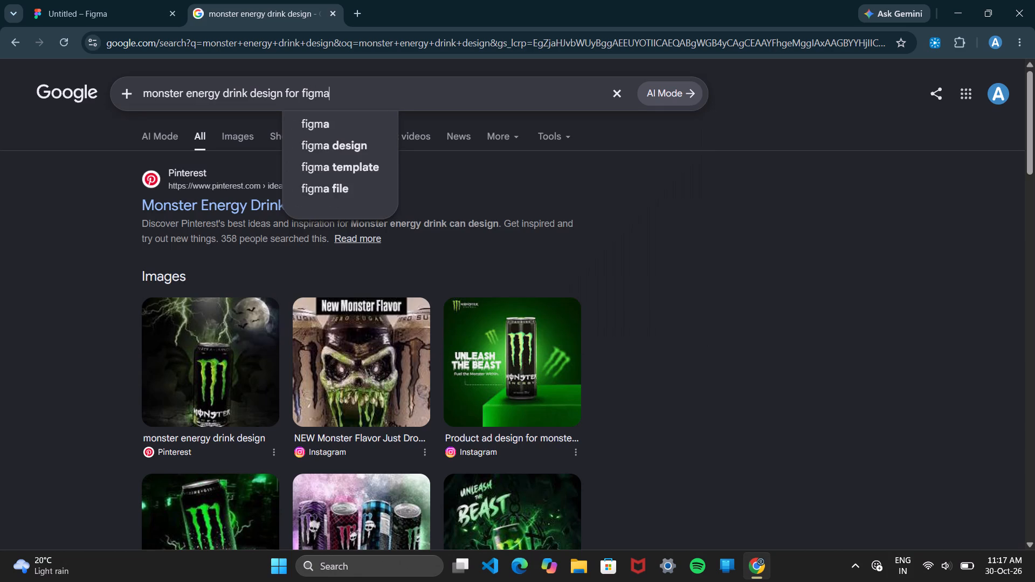
key(Return)
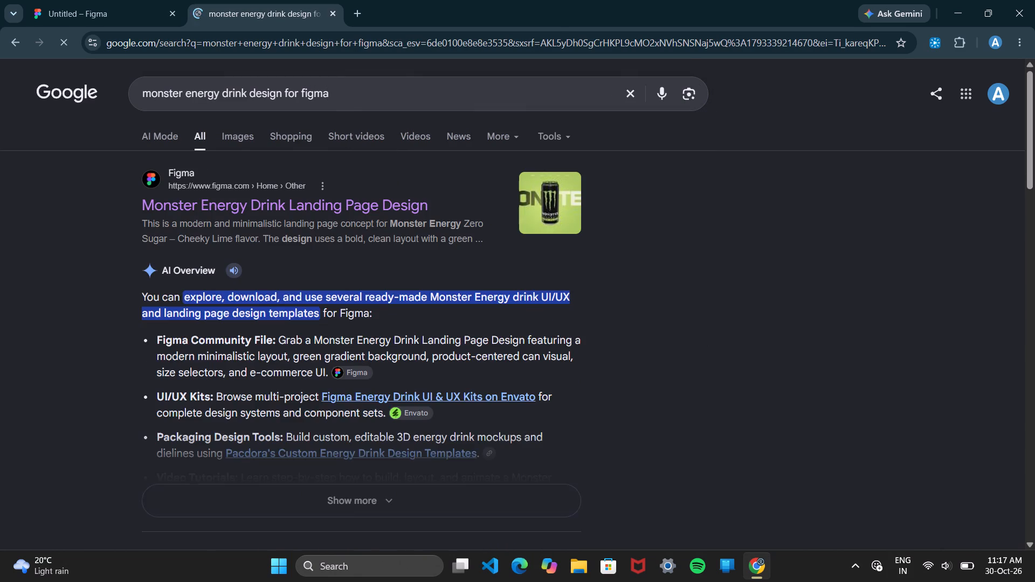
Skim the results, switch to the image results, and preview the Monster Energy Drink Landing Page Design from Figma.
key(space)
key(space)
key(space)
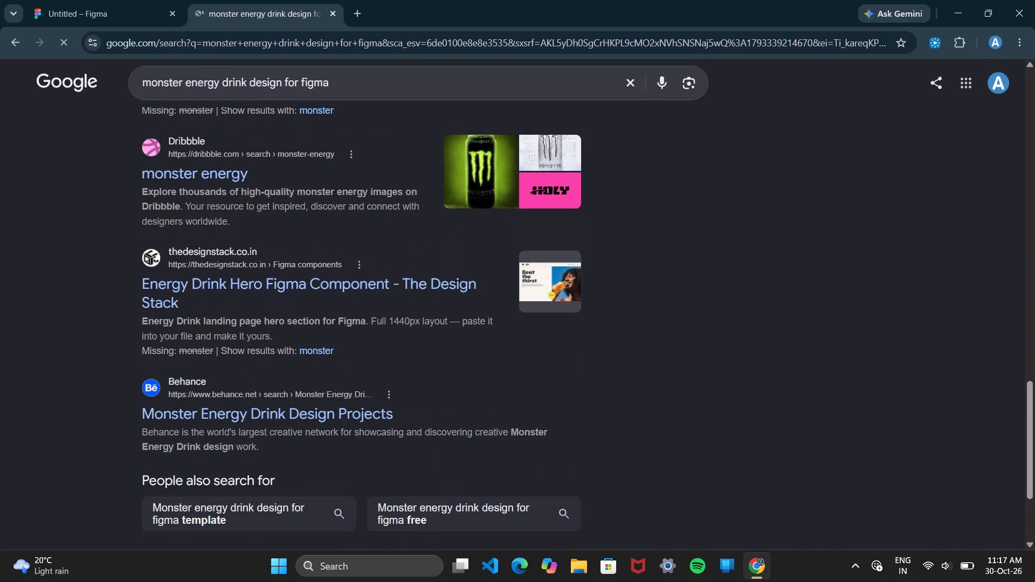
scroll(340, 100, up, 5)
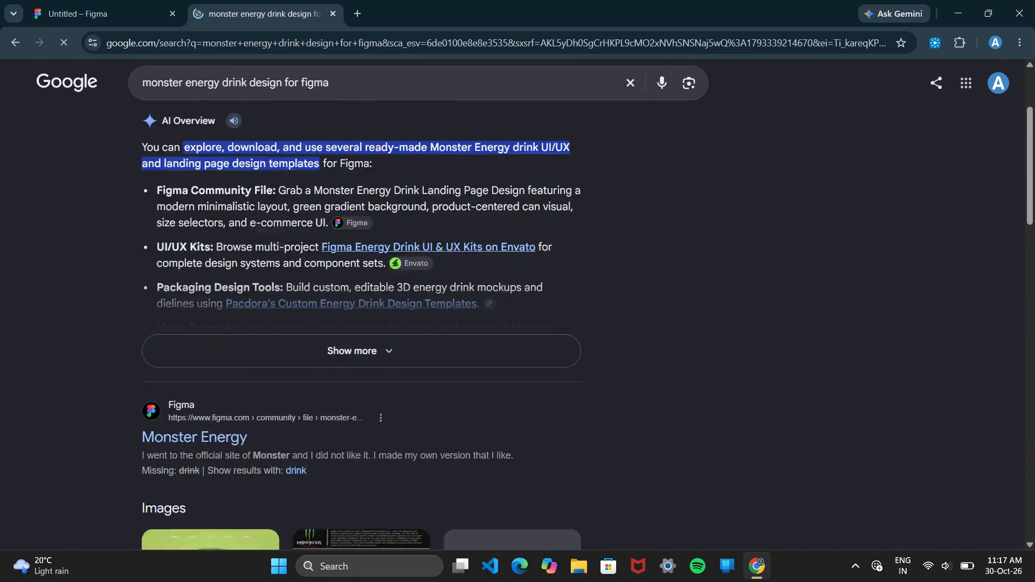
click(252, 124)
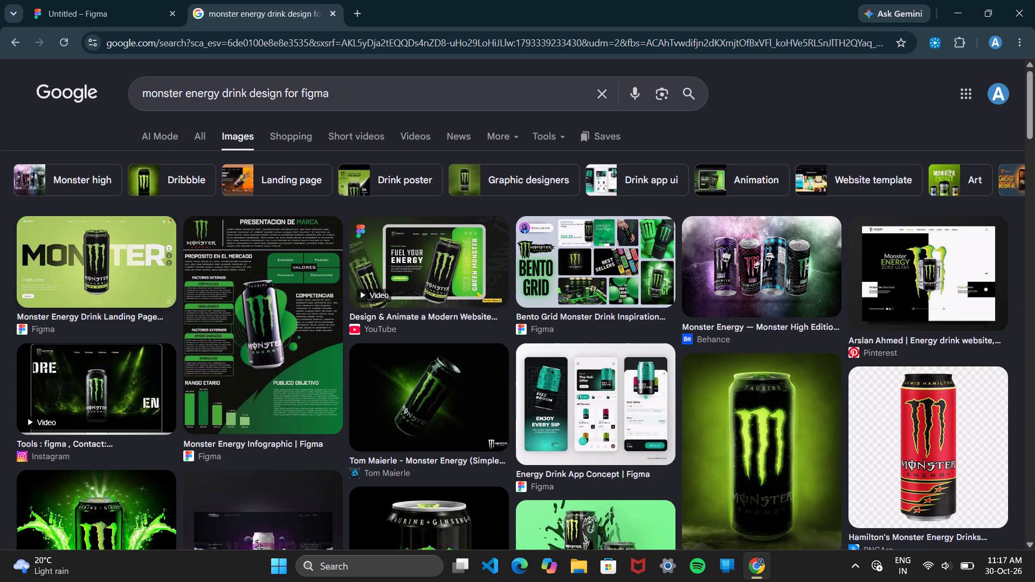
click(100, 271)
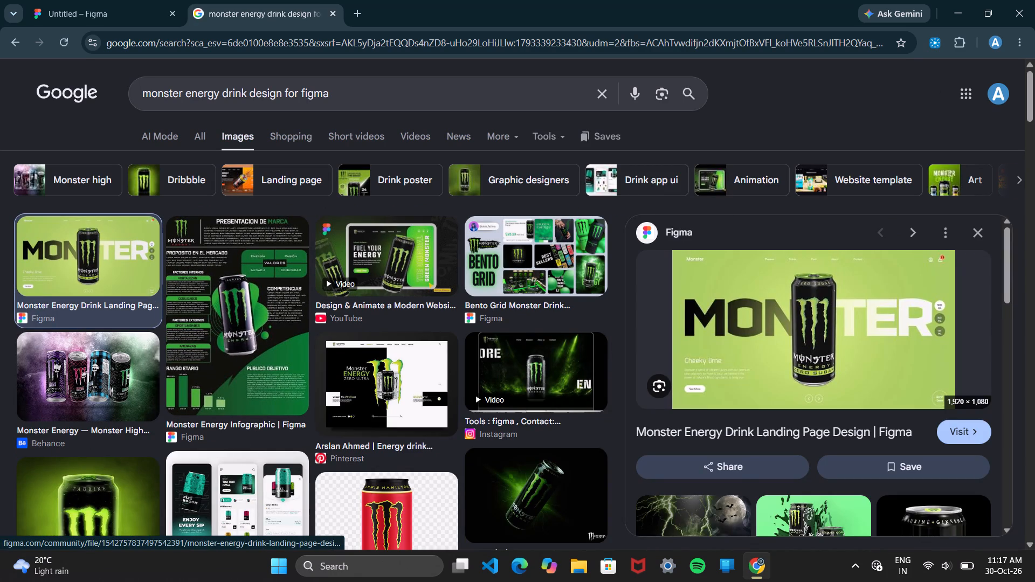
ctrl+scroll(656, 336, up, 2)
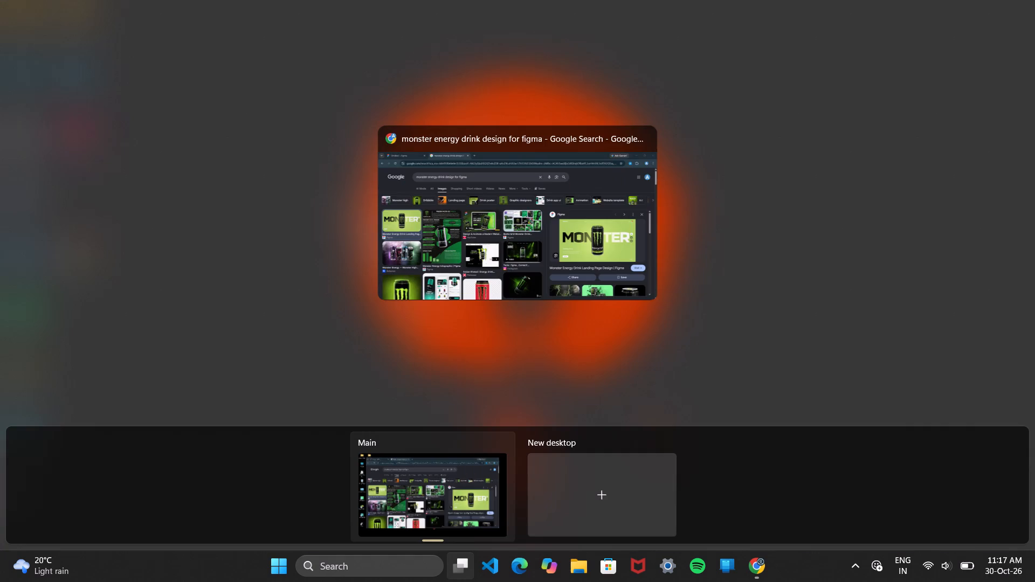
click(618, 287)
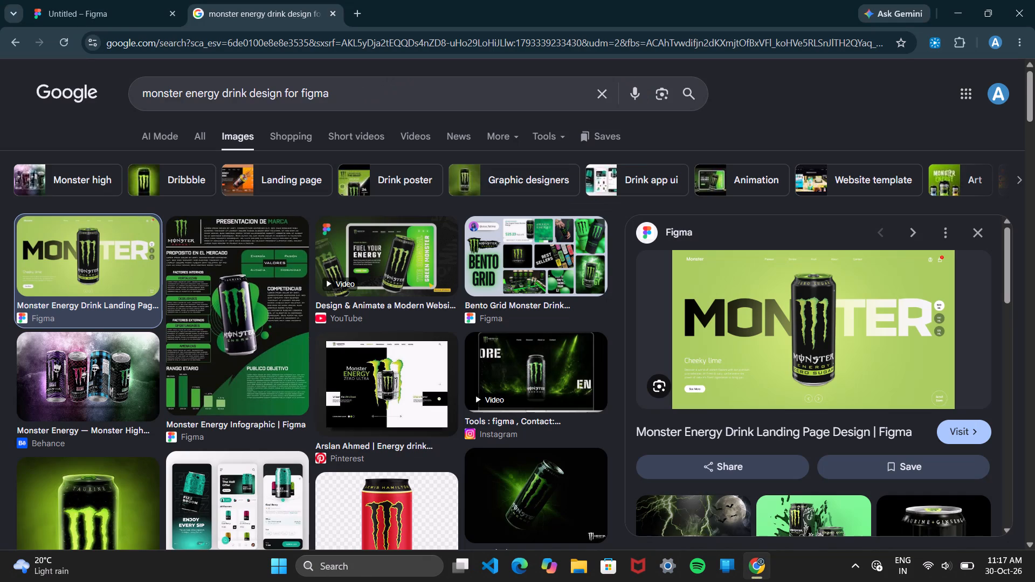
Preview the Zero Point energy drink showcase and the Pinterest "monster energy graphic design" image further down the image results.
scroll(618, 287, down, 2)
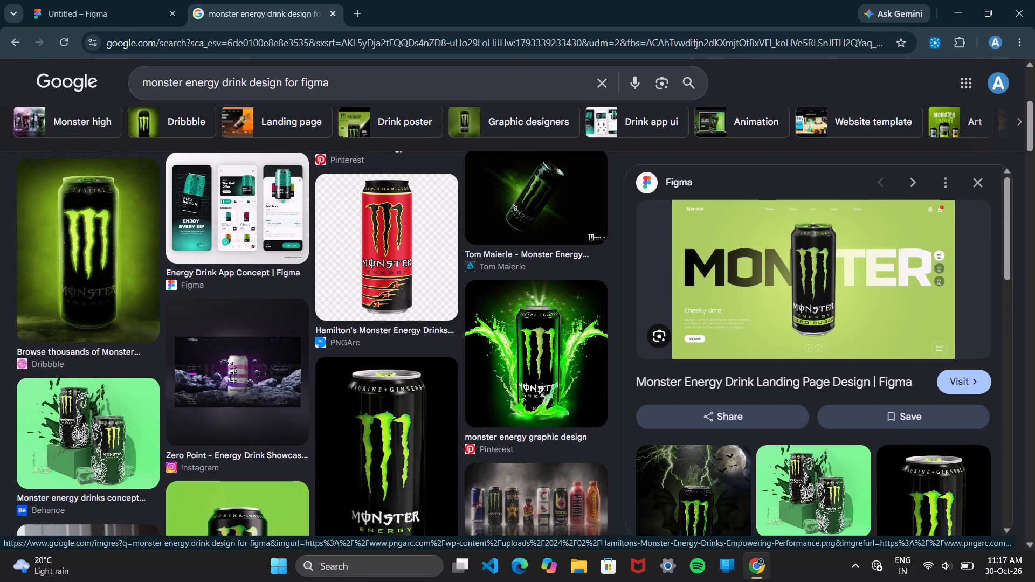
click(216, 371)
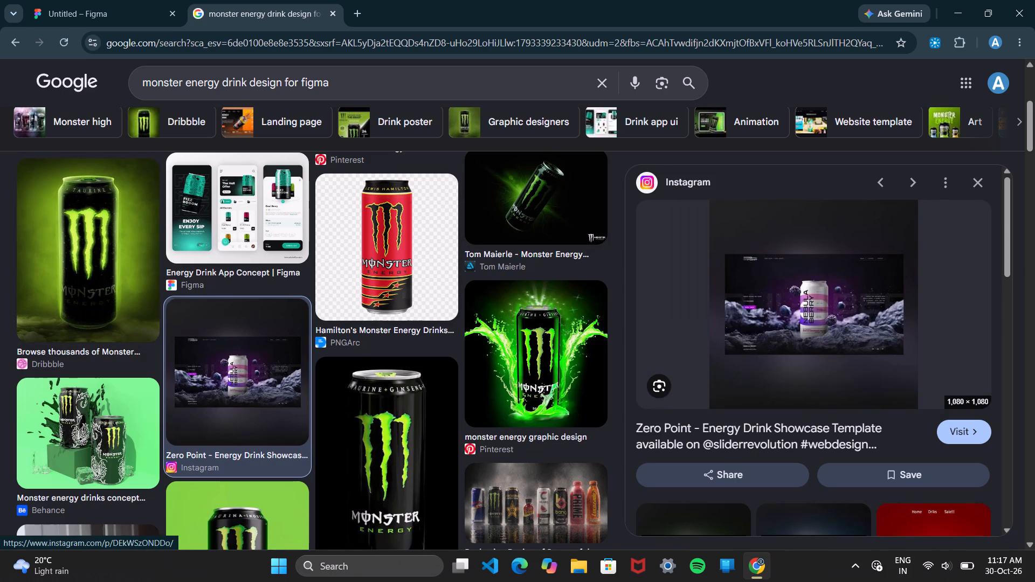
click(472, 295)
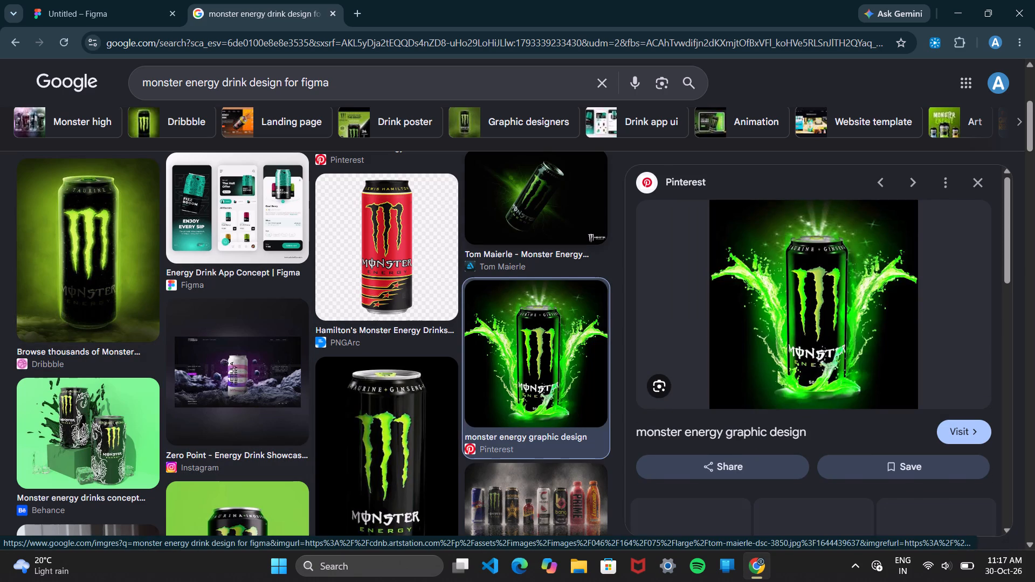
Close the image preview and browse further through the image results for Monster energy drink design references.
click(981, 186)
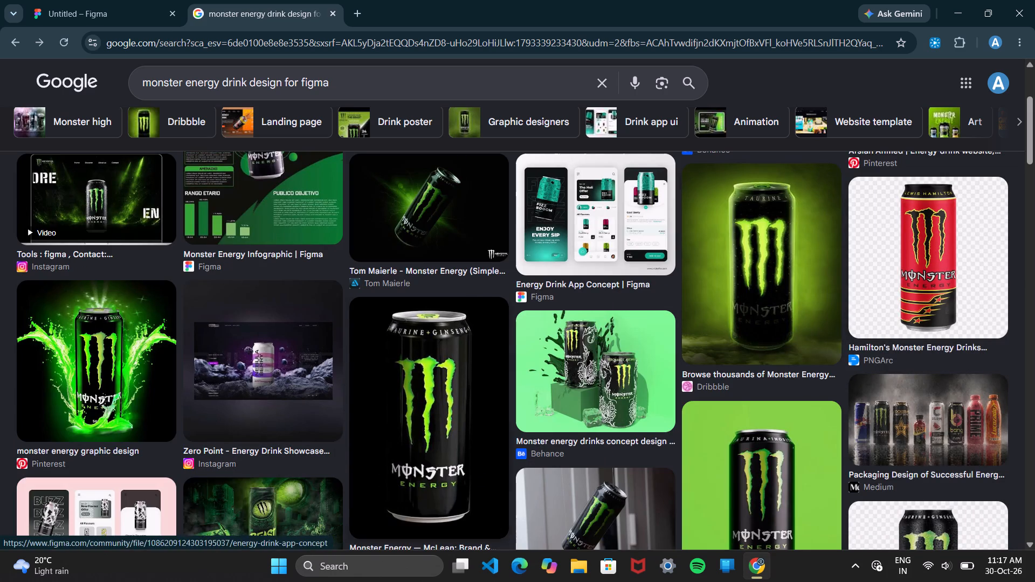
scroll(460, 375, down, 5)
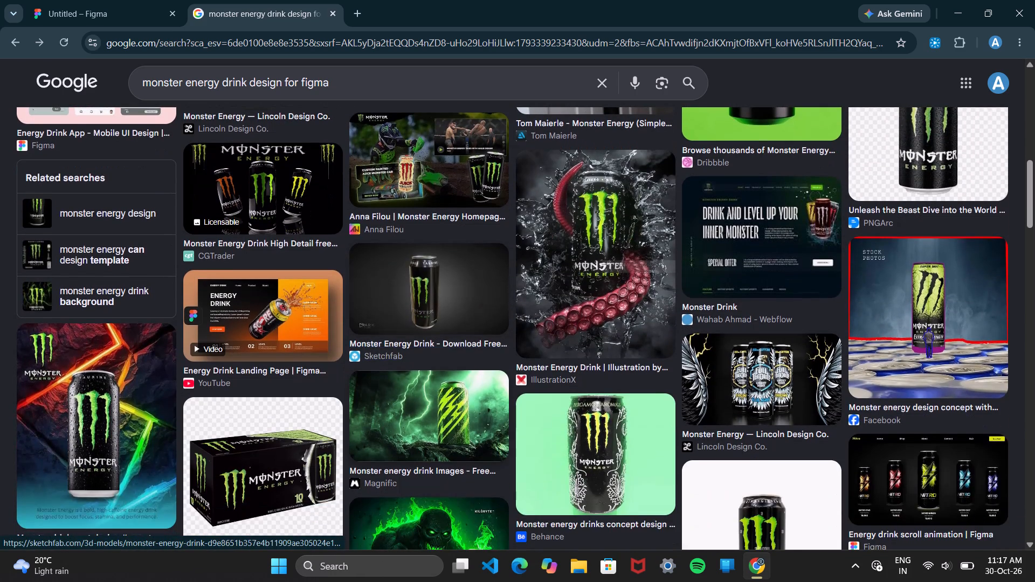
scroll(460, 375, down, 3)
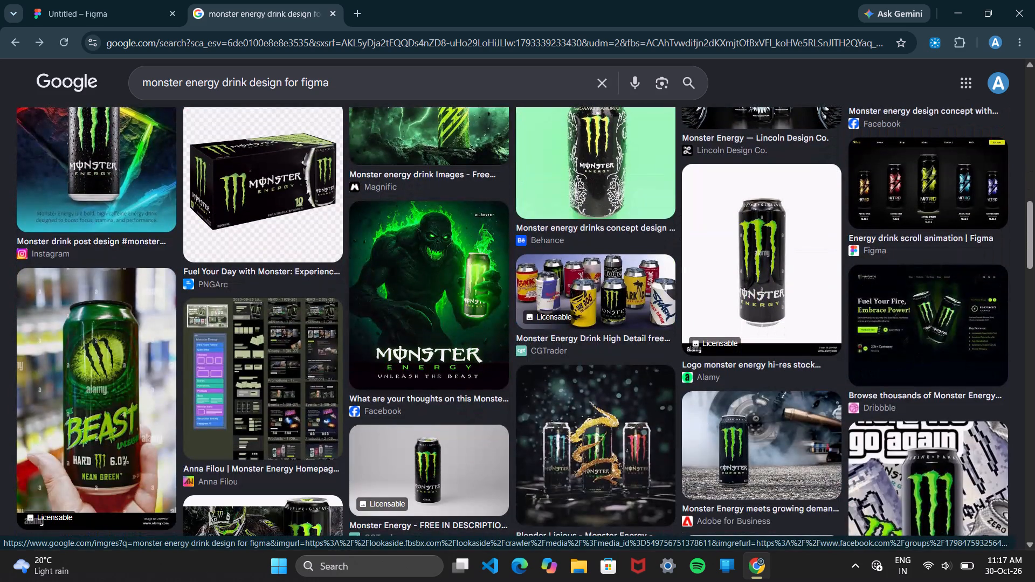
scroll(460, 375, up, 5)
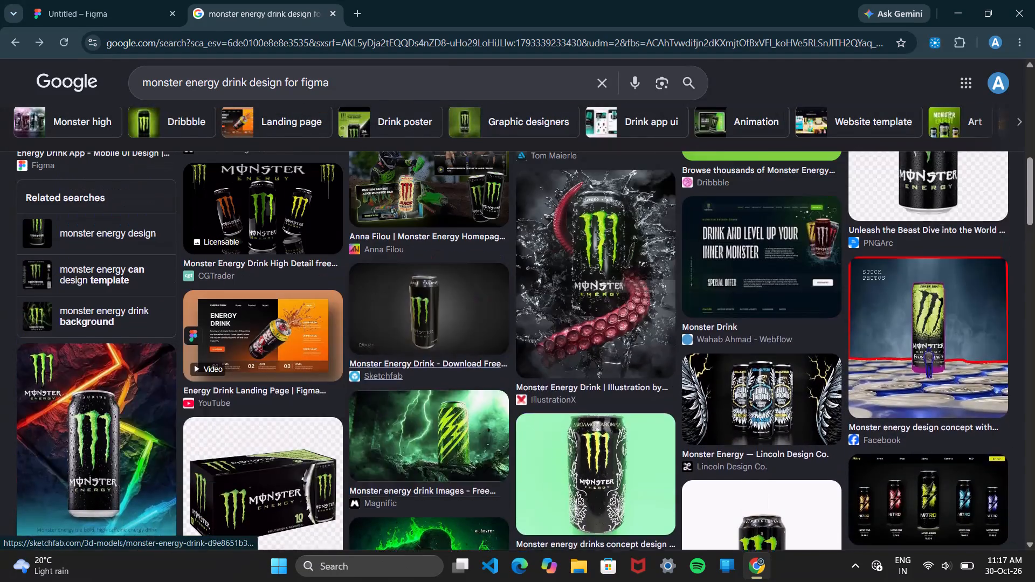
scroll(460, 375, up, 4)
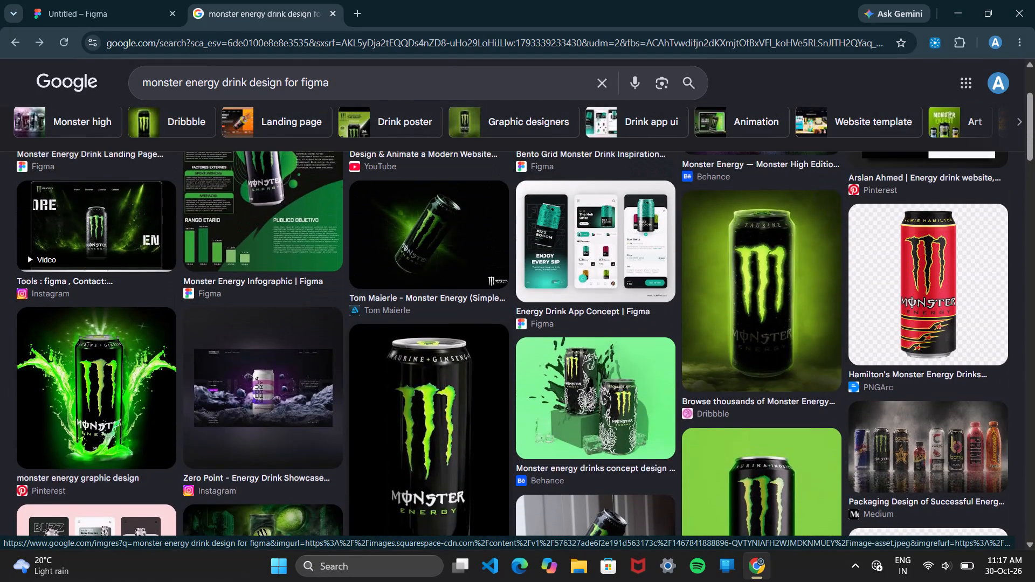
scroll(460, 375, up, 2)
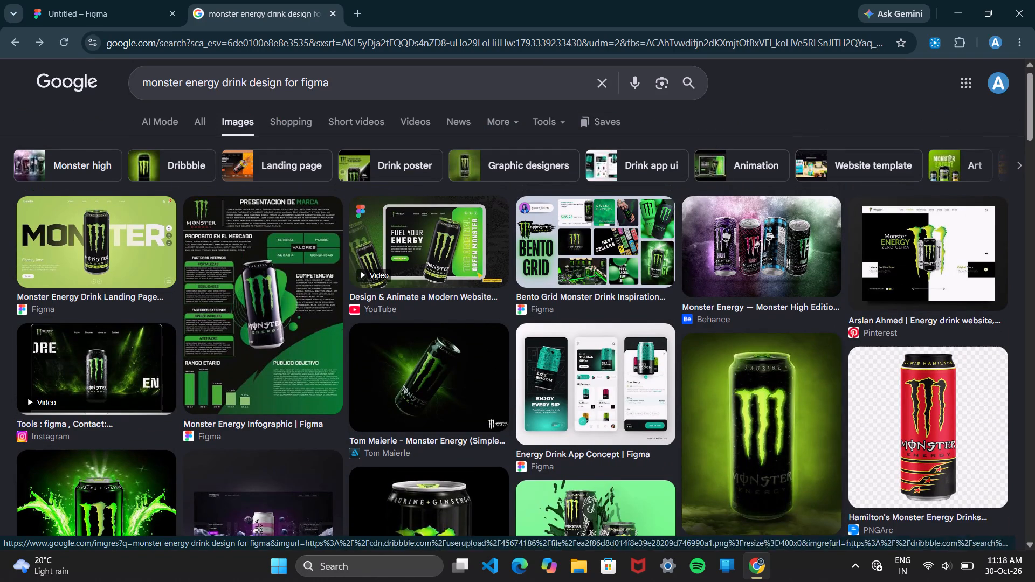
Preview the Monster Energy Drink Landing Page Design again and open its Figma Community page.
click(155, 239)
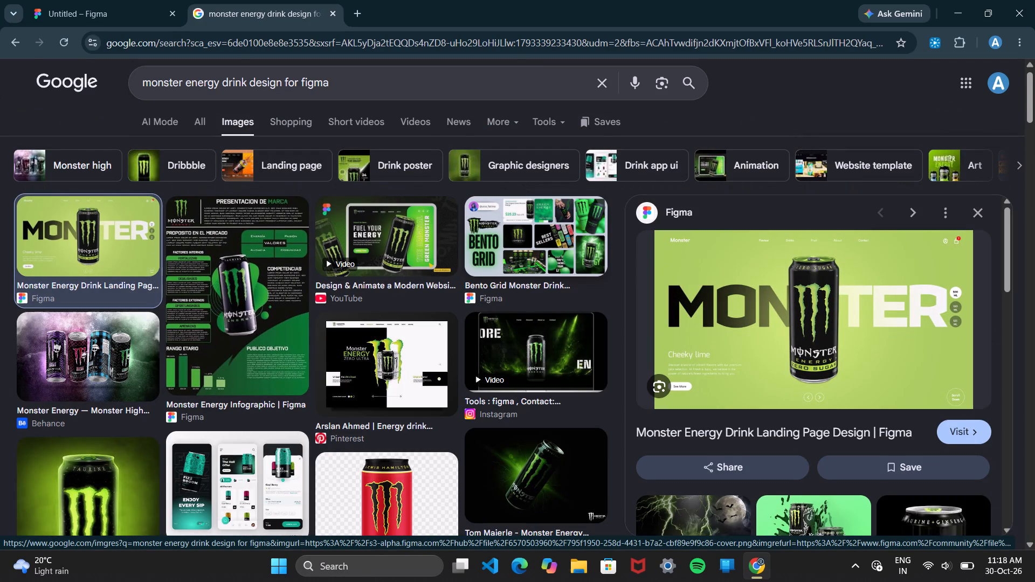
click(790, 295)
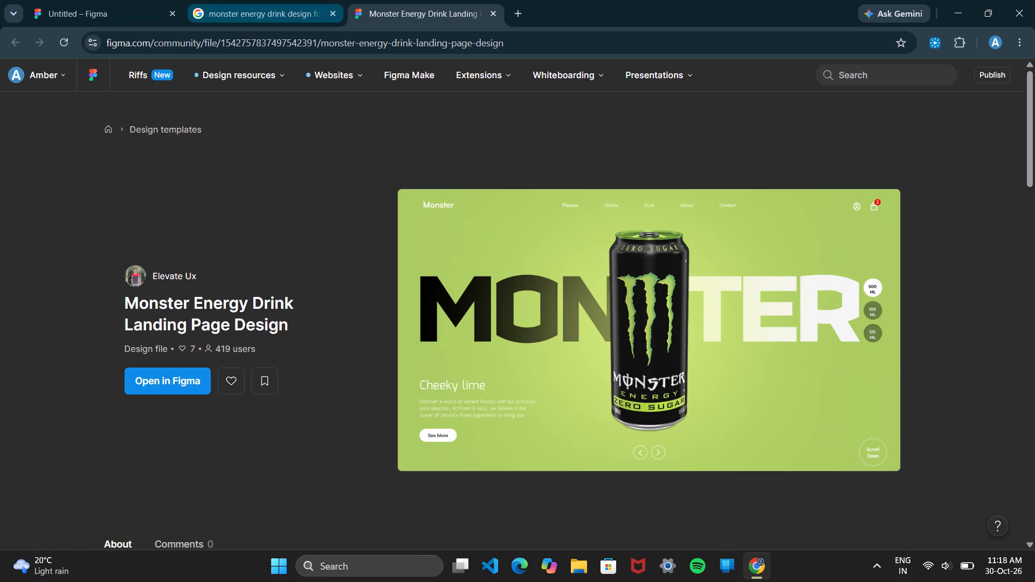
Return to the Untitled Figma file and inspect the large central can image in the MacBook Air - 1 frame.
click(68, 17)
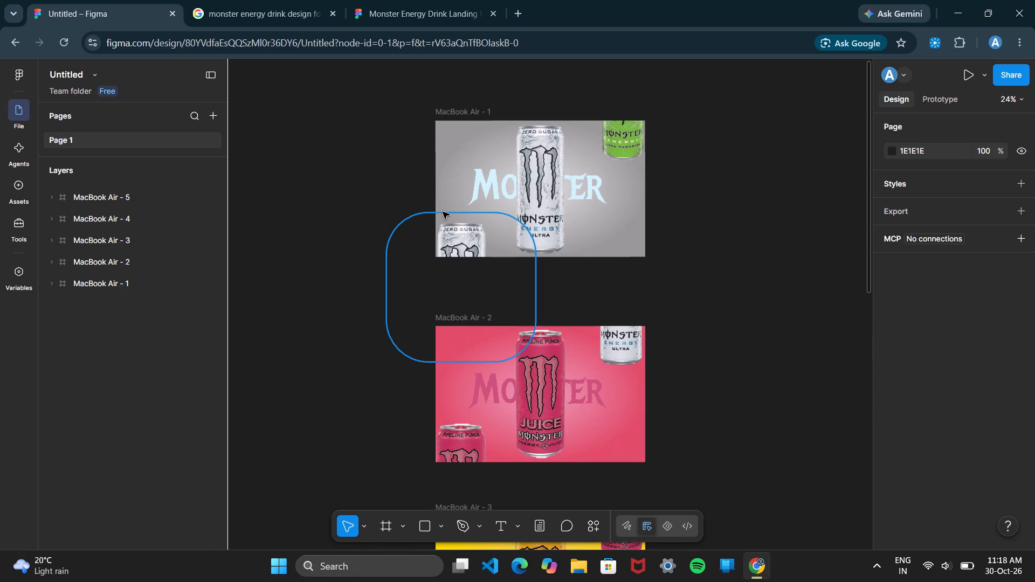
click(487, 186)
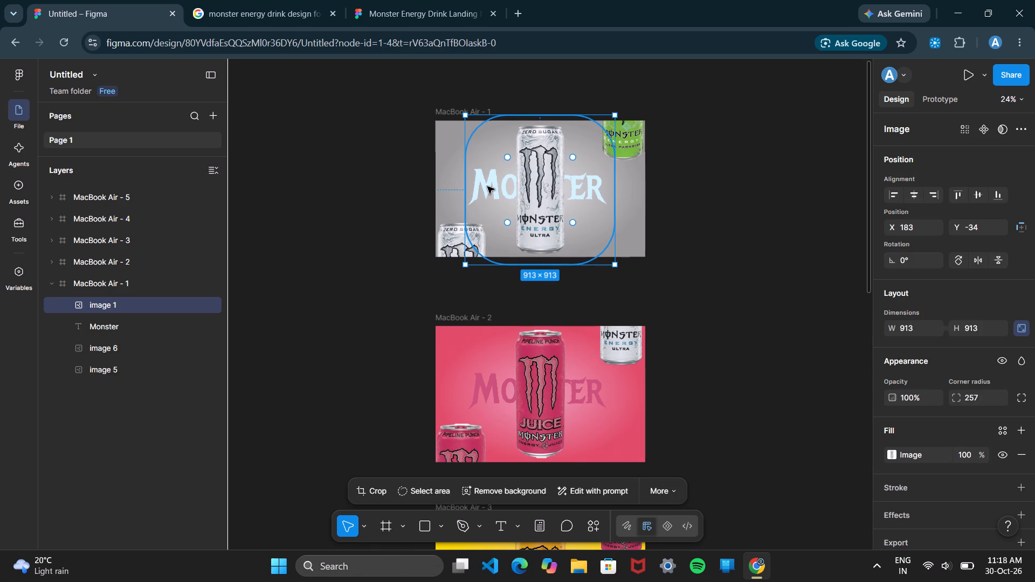
click(664, 172)
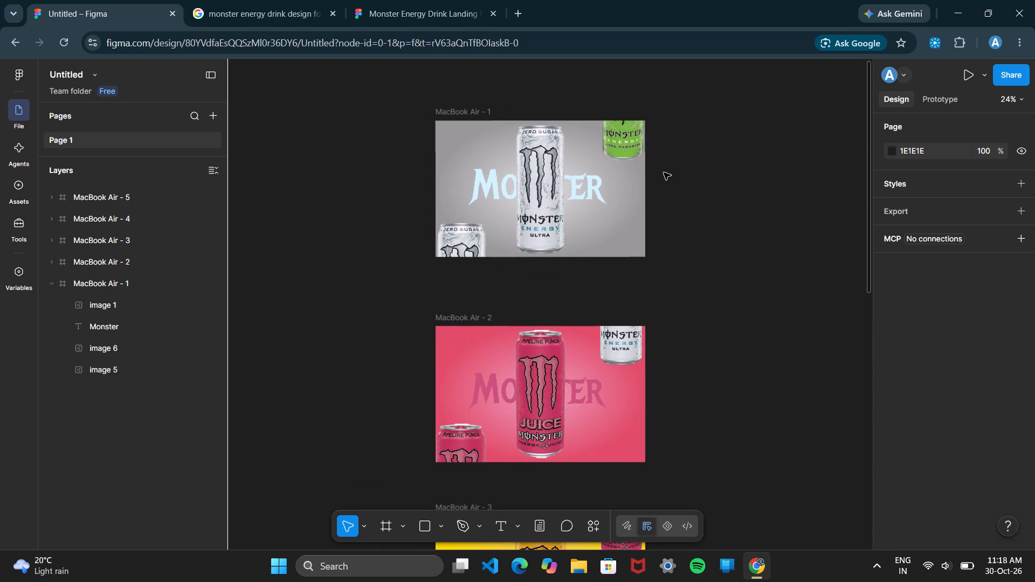
triple_click(599, 187)
click(599, 187)
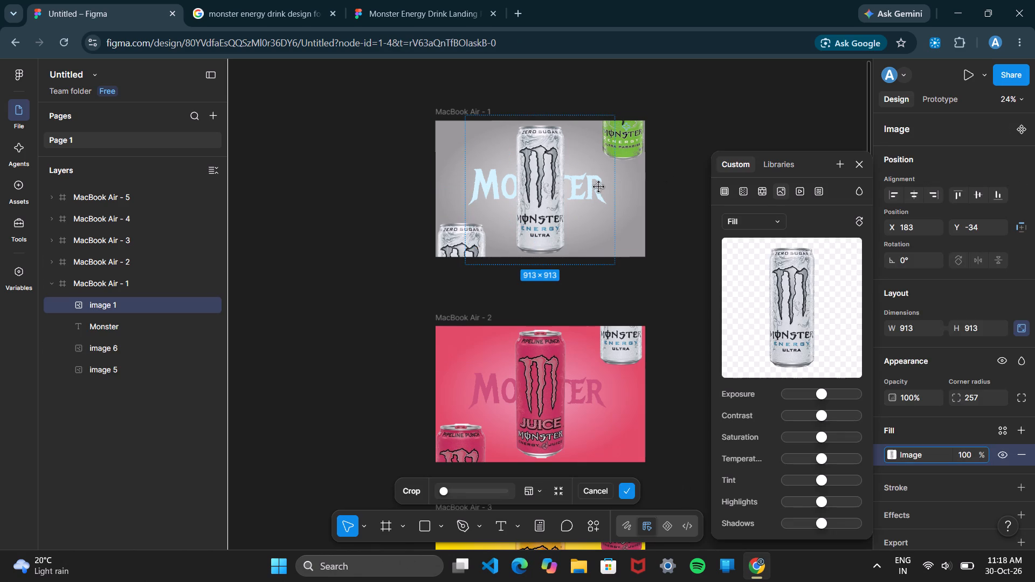
click(599, 187)
click(680, 218)
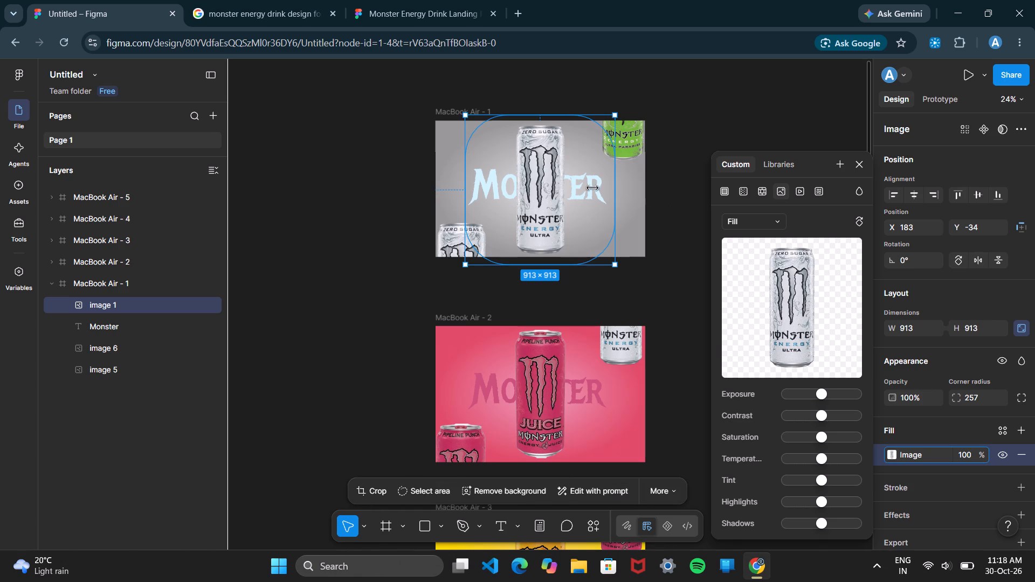
click(591, 187)
click(647, 119)
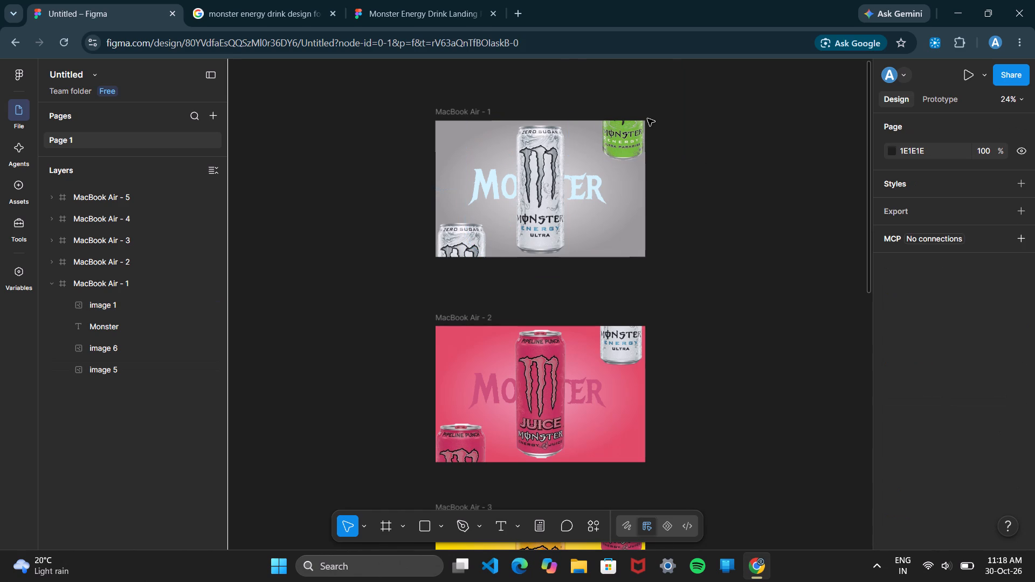
click(716, 161)
Look through the MacBook Air frames on the canvas and compare their can layouts.
scroll(716, 161, down, 8)
scroll(716, 161, up, 8)
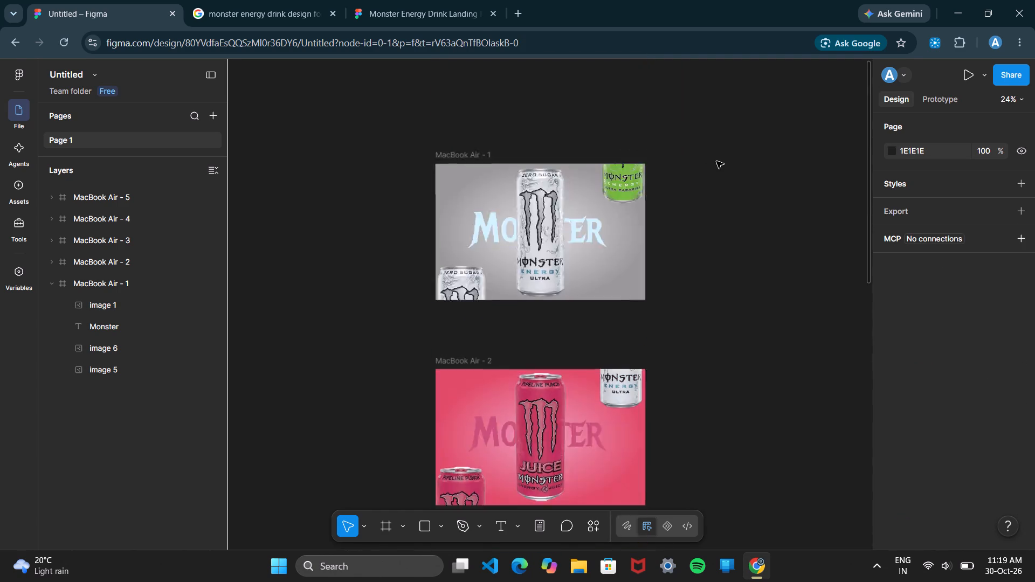
scroll(623, 330, down, 6)
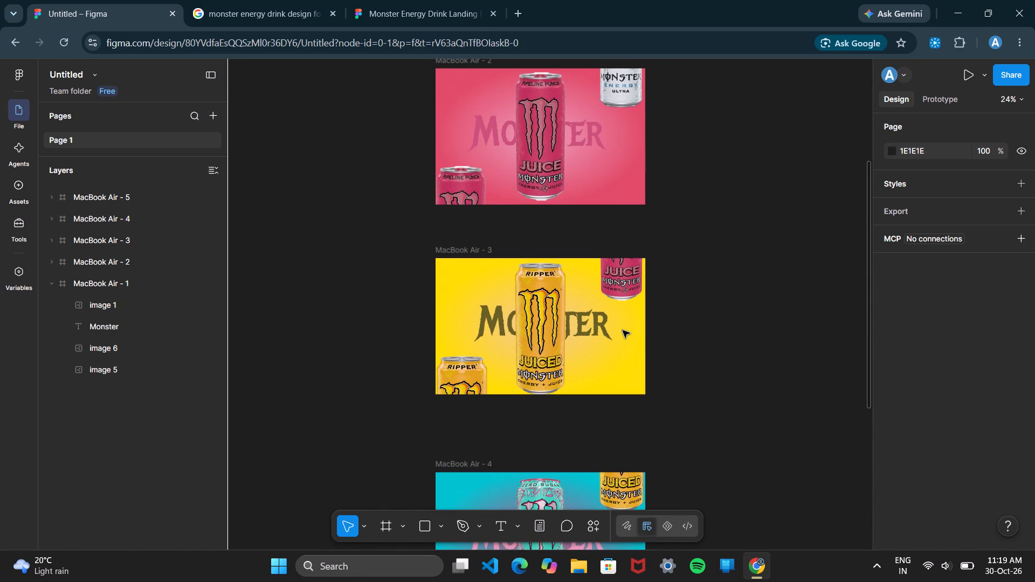
scroll(623, 330, up, 5)
scroll(623, 330, down, 5)
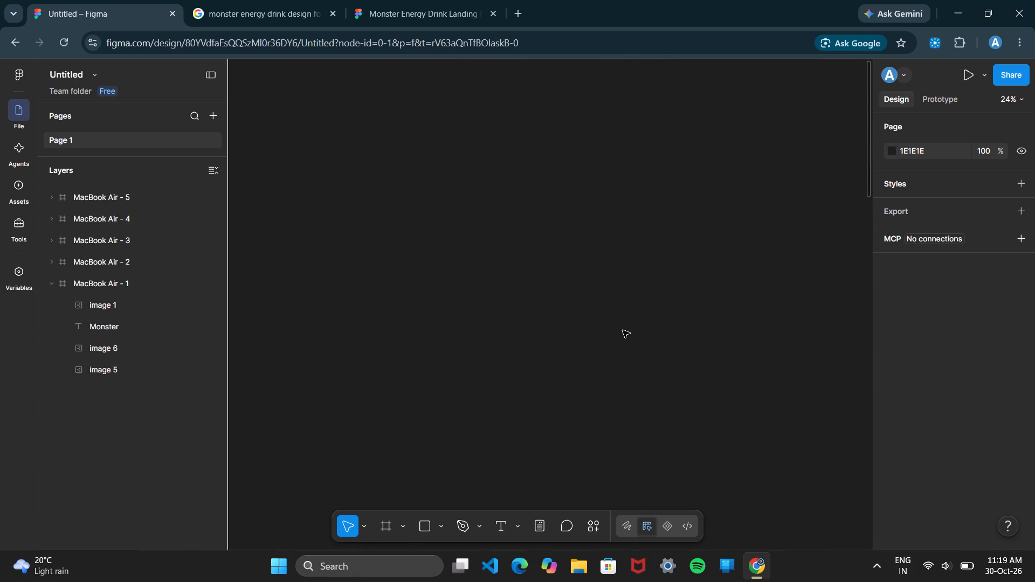
scroll(623, 330, down, 5)
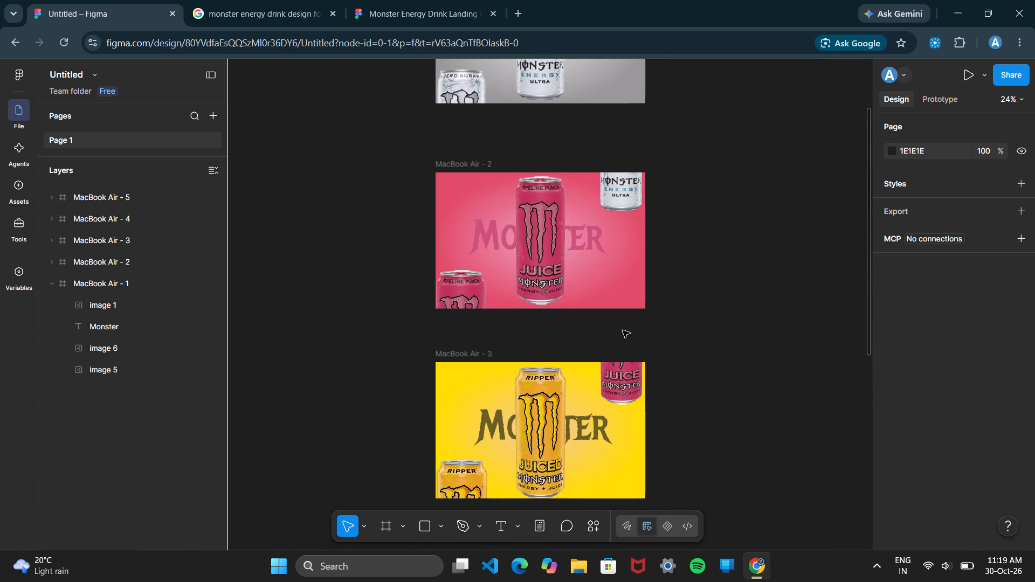
scroll(662, 170, up, 2)
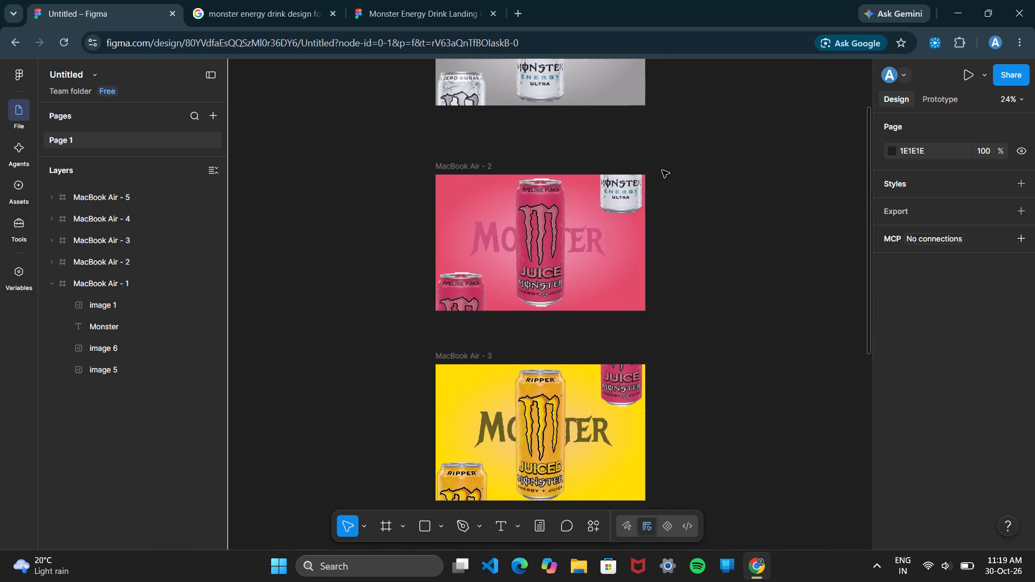
scroll(662, 170, up, 1)
scroll(610, 320, down, 3)
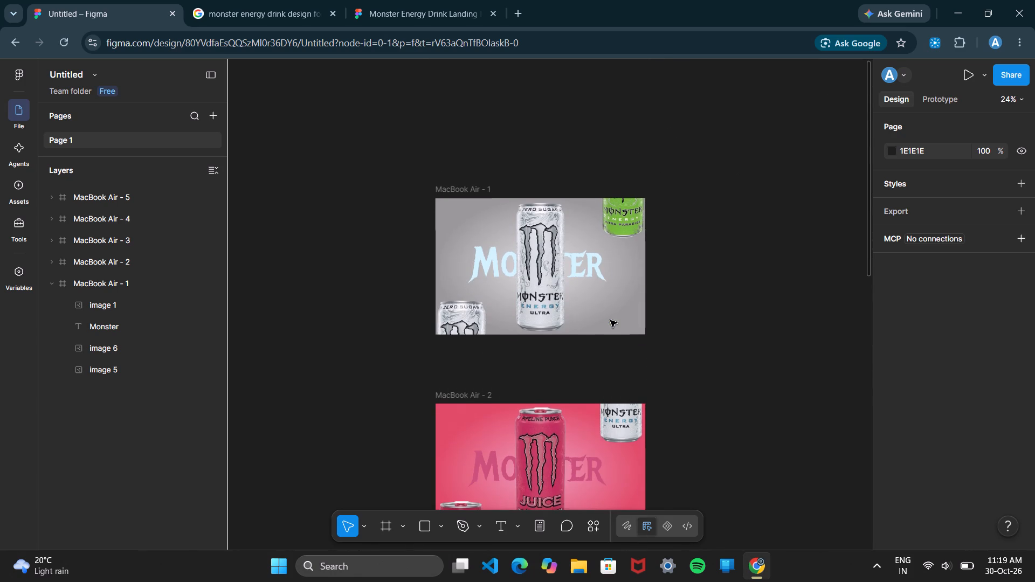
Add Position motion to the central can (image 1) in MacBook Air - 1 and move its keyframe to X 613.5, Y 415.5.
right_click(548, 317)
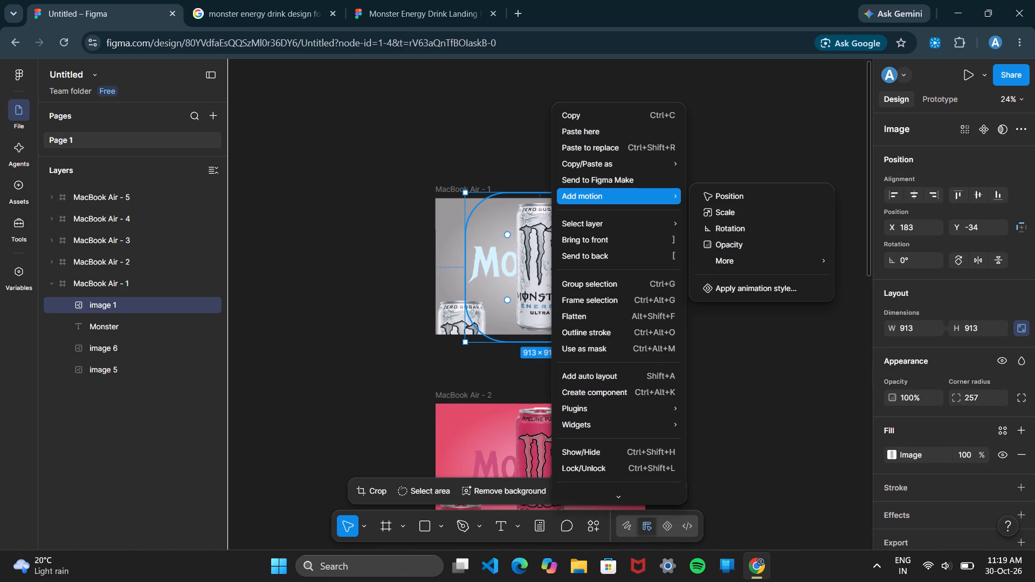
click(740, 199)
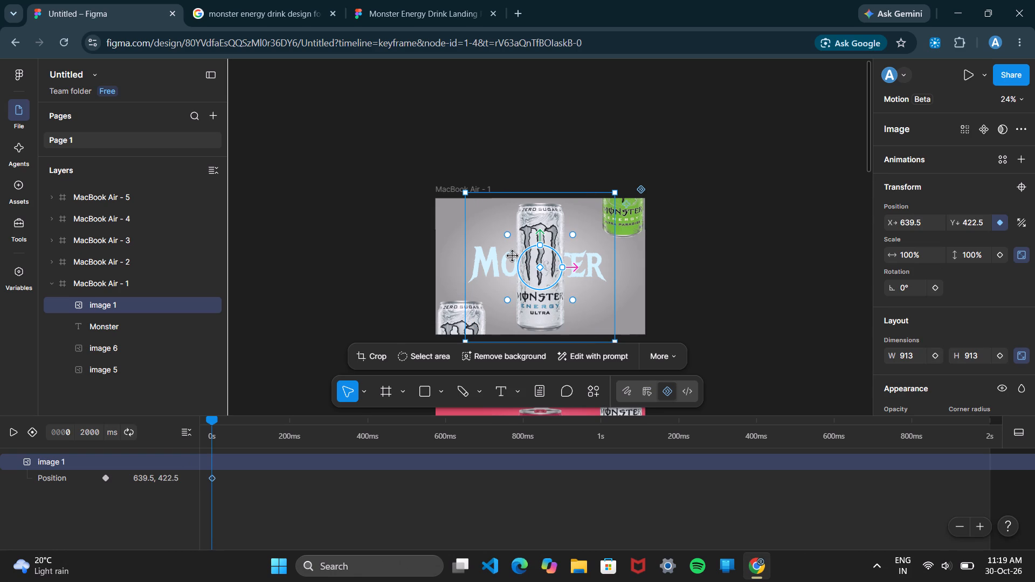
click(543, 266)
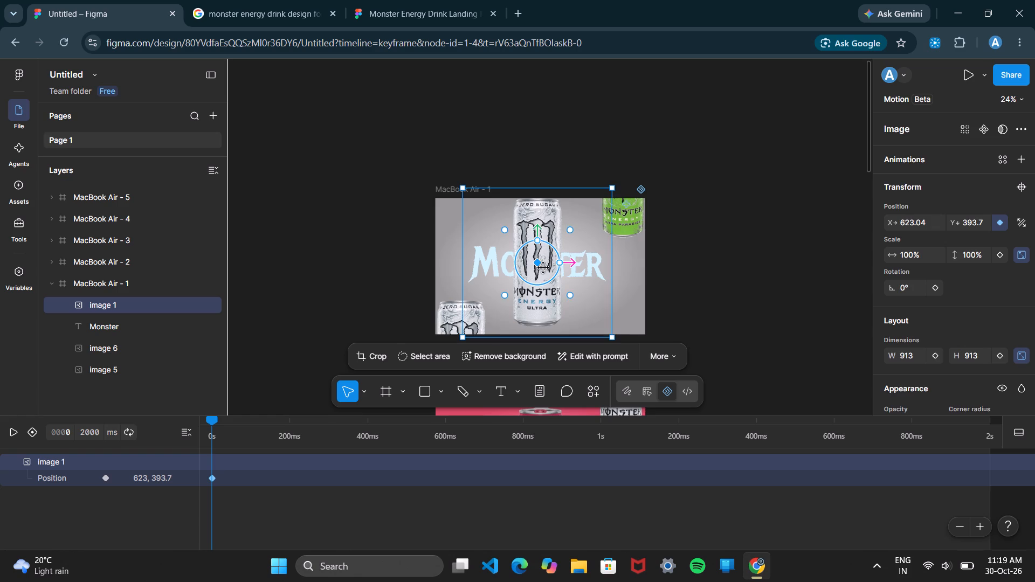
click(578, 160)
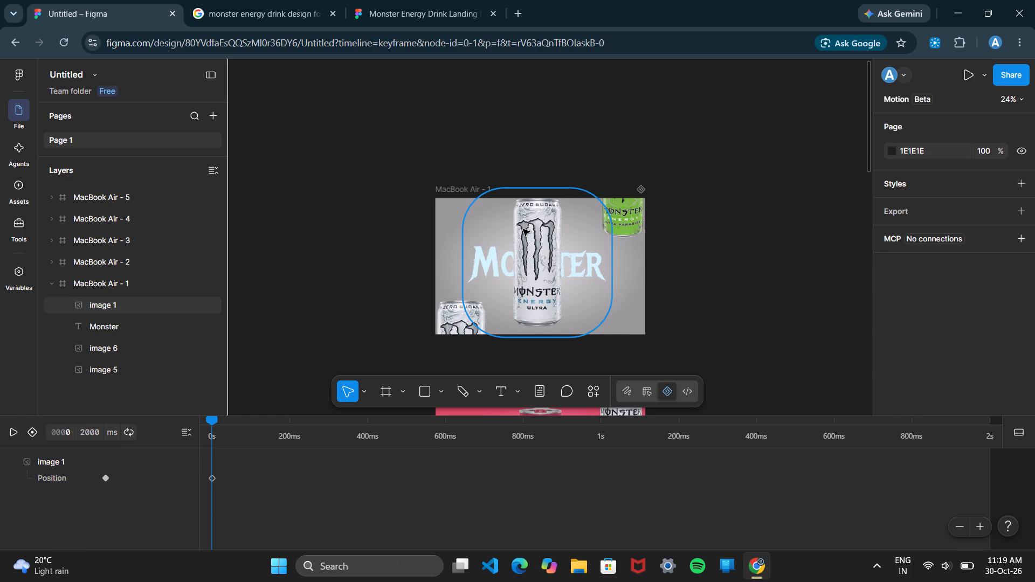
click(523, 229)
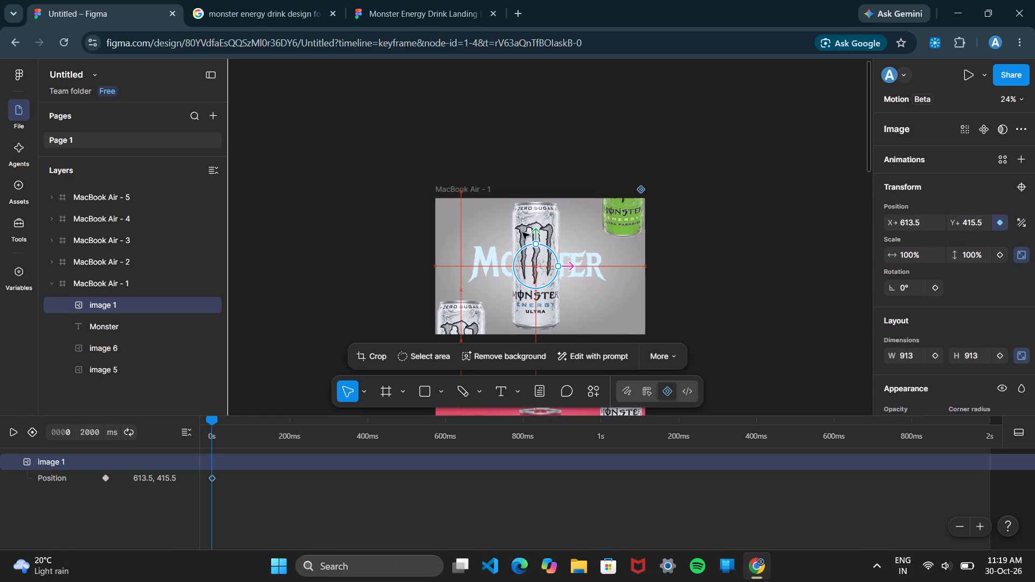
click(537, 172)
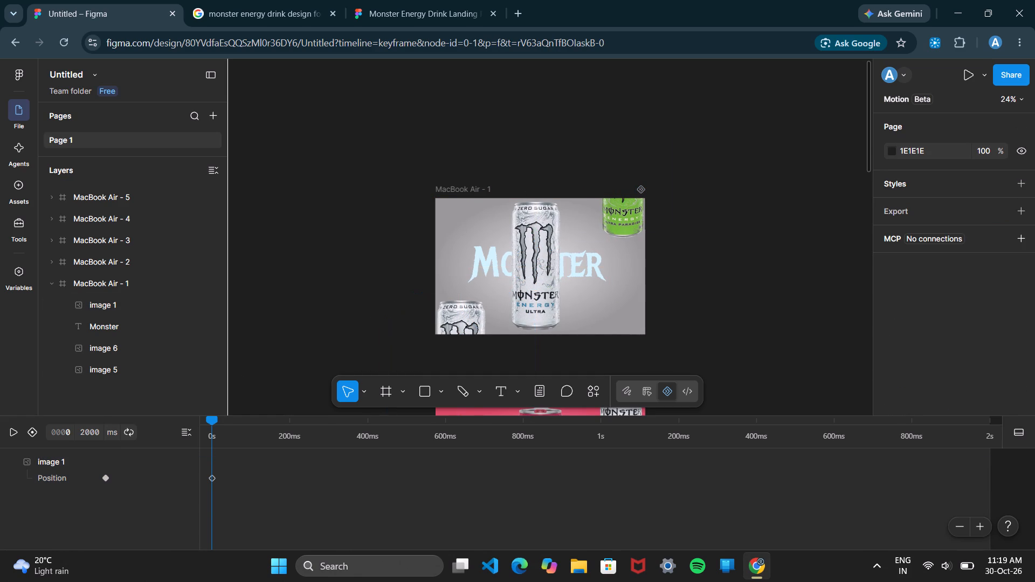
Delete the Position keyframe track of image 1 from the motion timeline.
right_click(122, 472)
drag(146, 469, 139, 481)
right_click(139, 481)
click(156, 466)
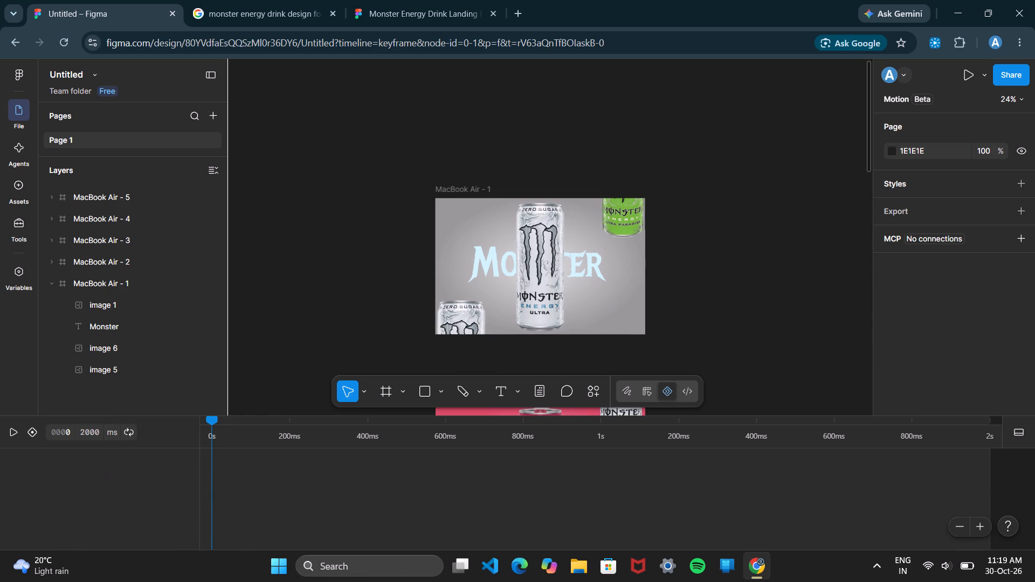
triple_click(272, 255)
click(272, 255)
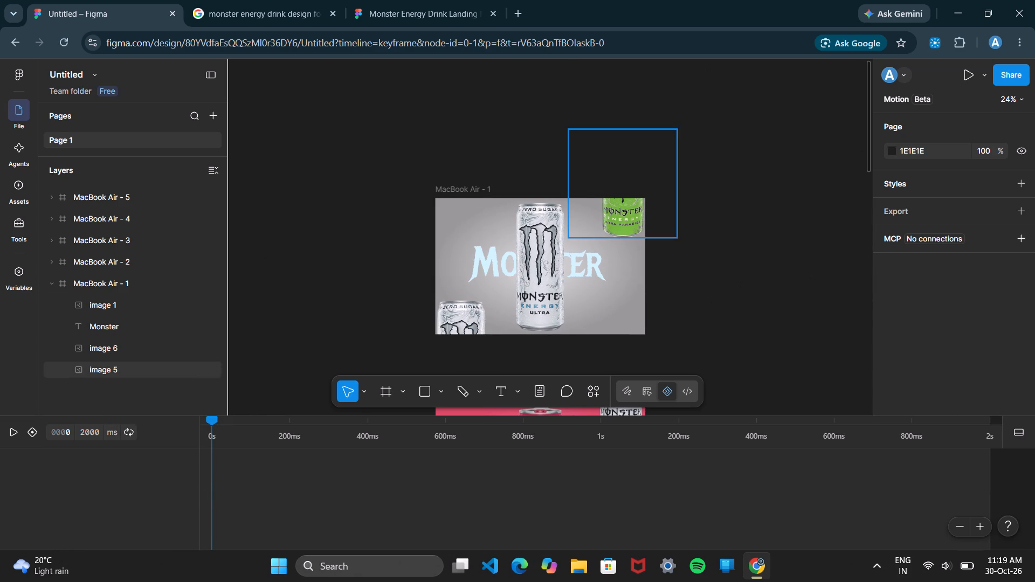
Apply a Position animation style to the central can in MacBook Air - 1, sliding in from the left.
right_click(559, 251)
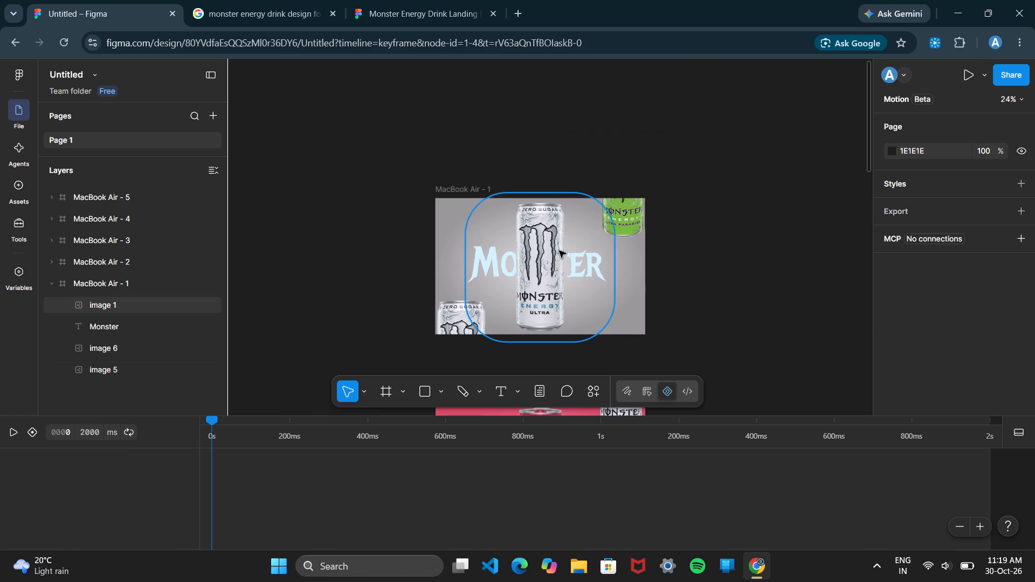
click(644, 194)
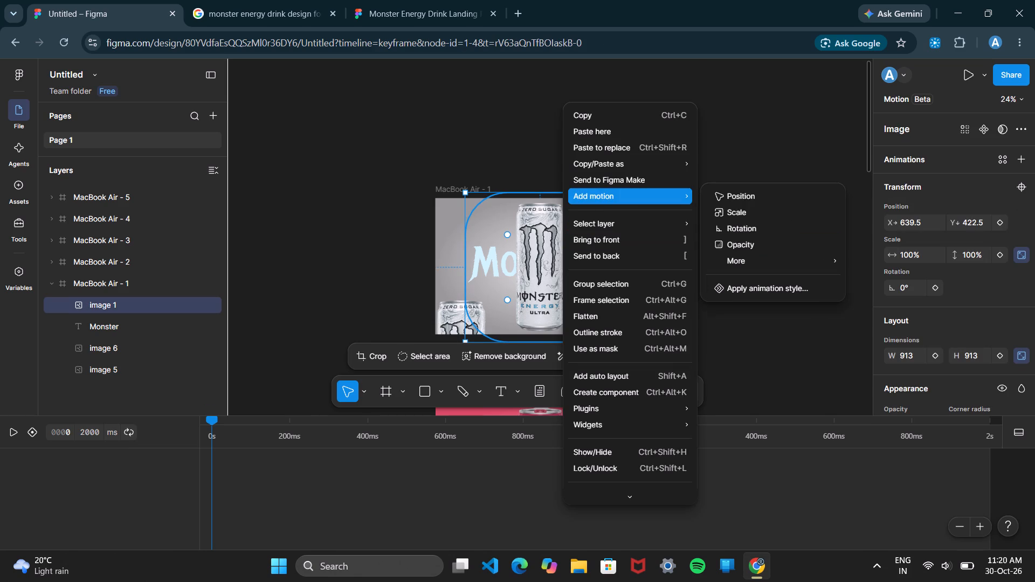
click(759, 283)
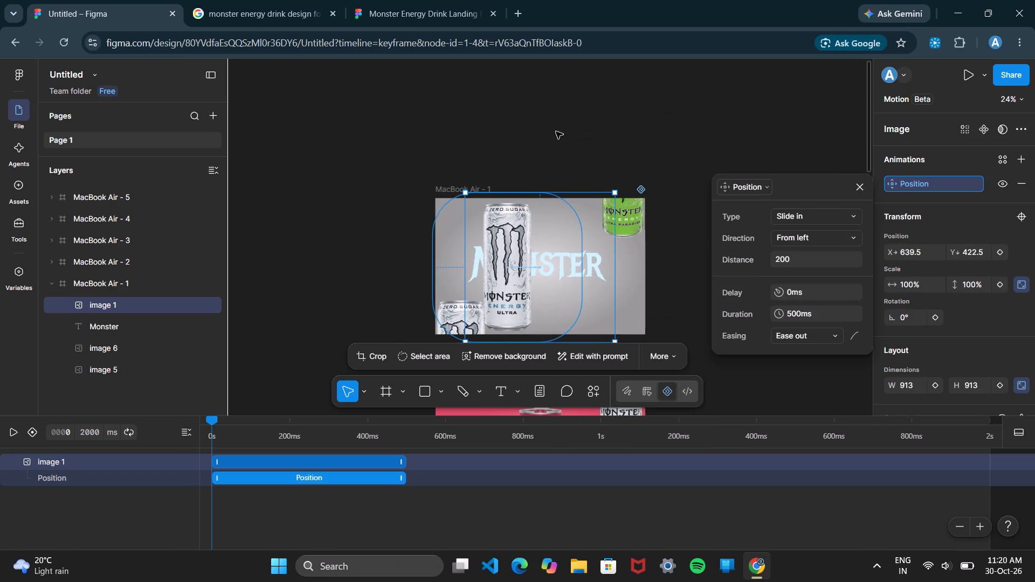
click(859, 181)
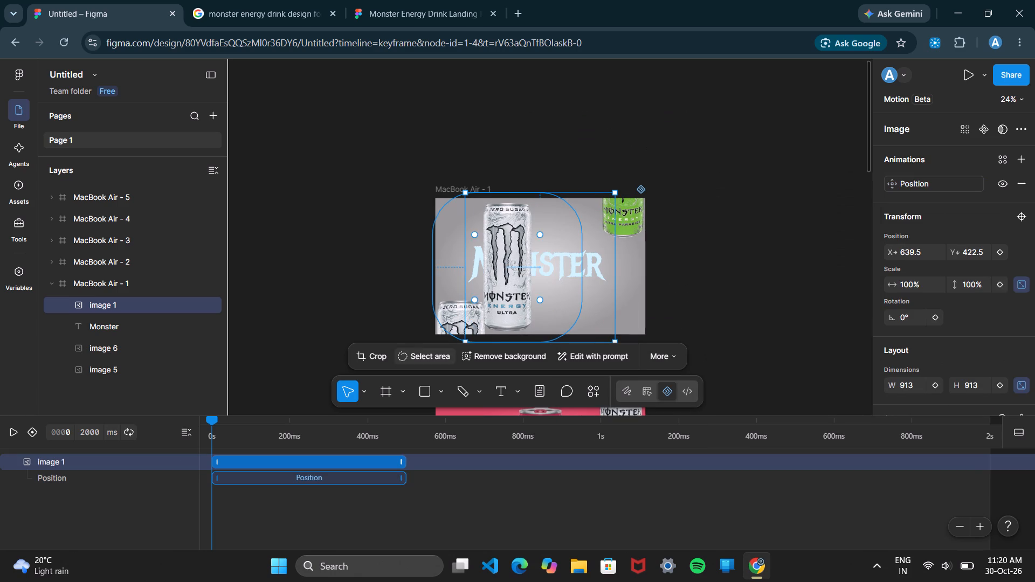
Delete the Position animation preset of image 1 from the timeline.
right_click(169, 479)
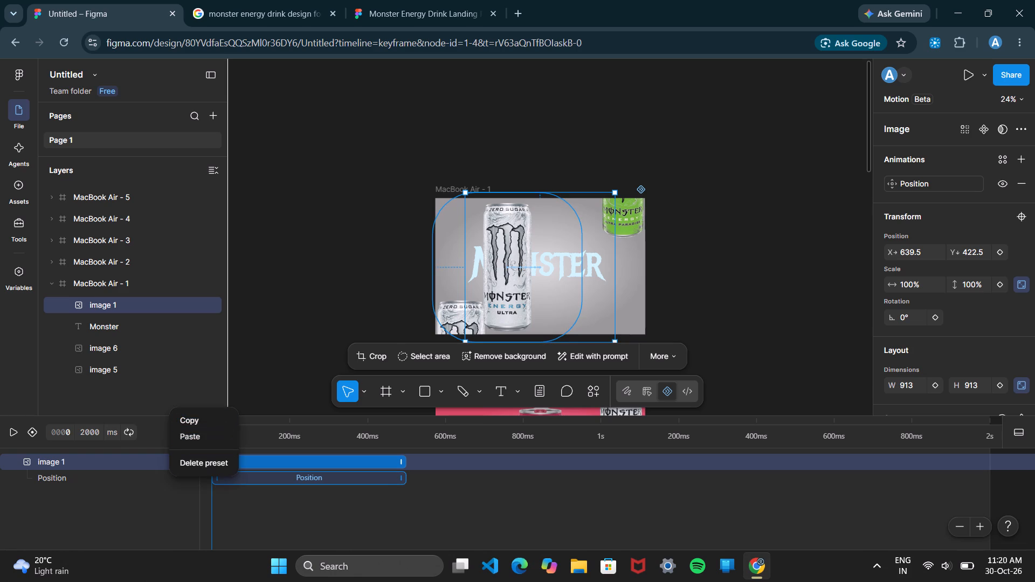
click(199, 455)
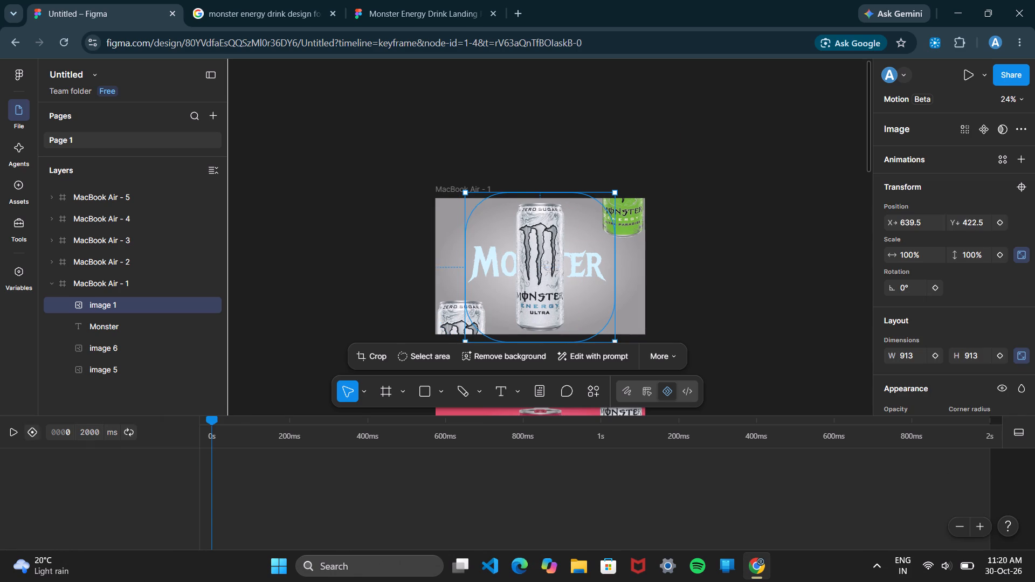
Switch the file from Motion mode to Draw mode.
click(627, 390)
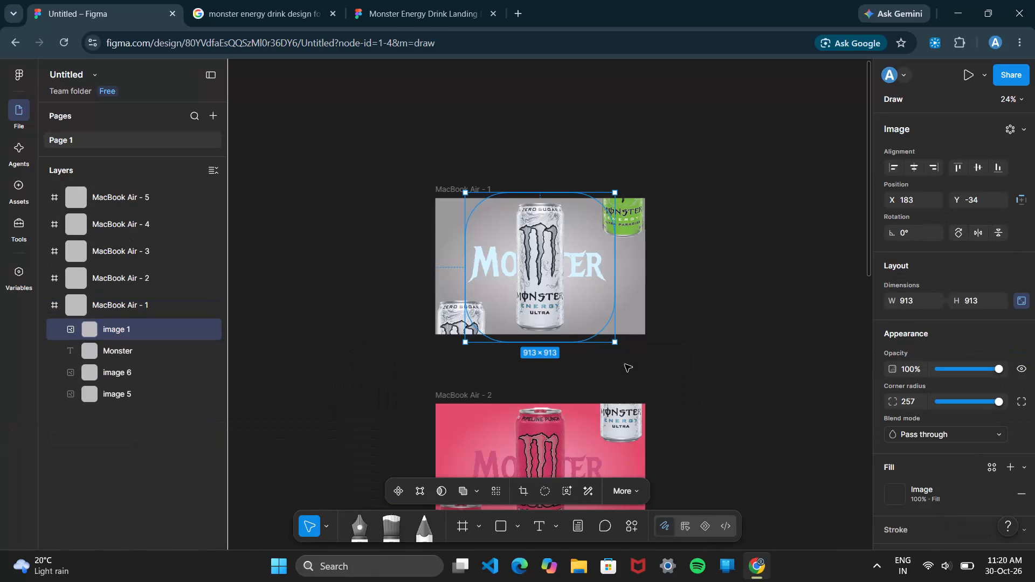
Review the MacBook Air - 1 and MacBook Air - 2 frames against the Monster Energy Drink Landing Page Design reference.
click(775, 163)
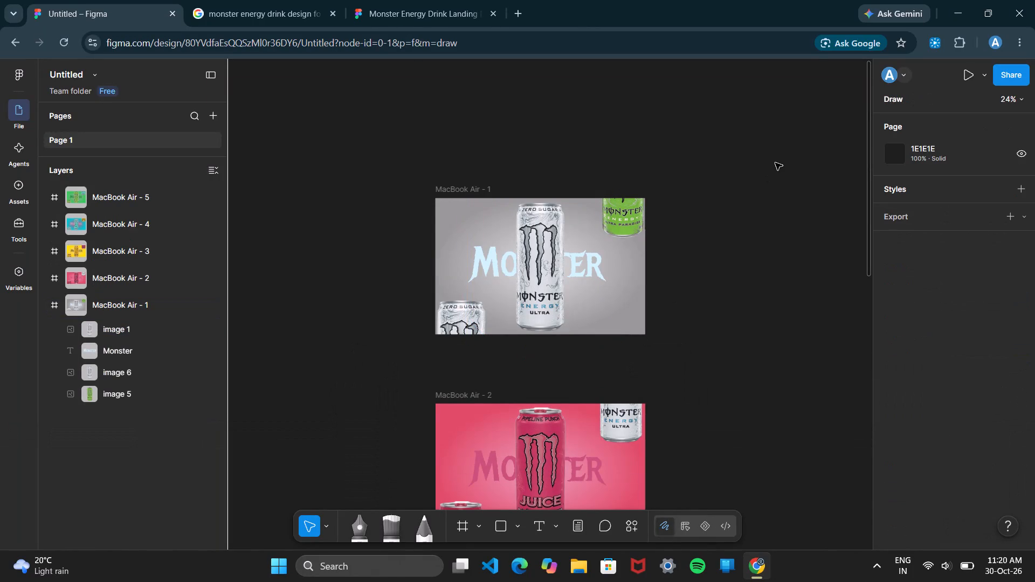
scroll(730, 218, down, 2)
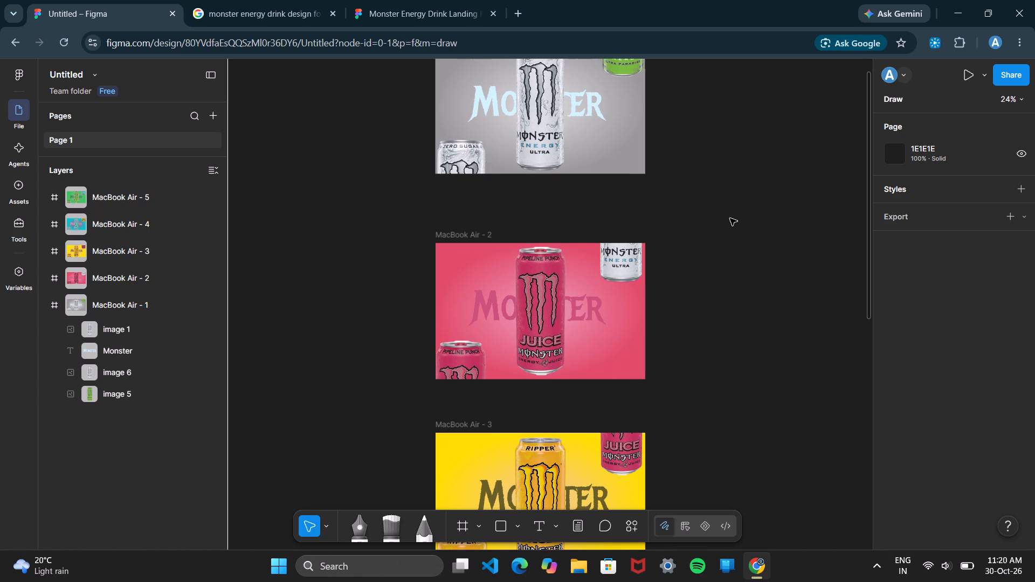
scroll(730, 218, up, 1)
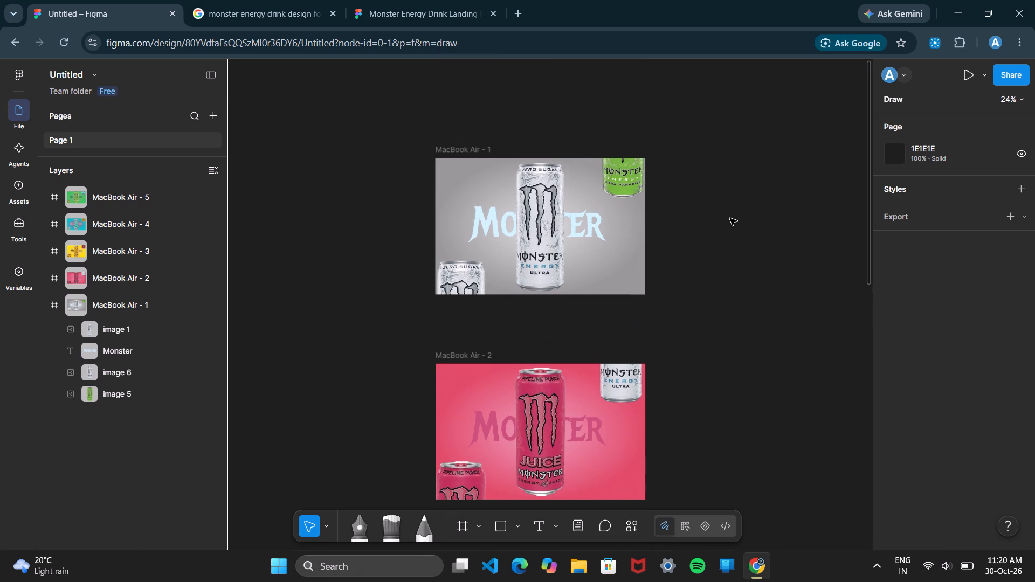
click(352, 2)
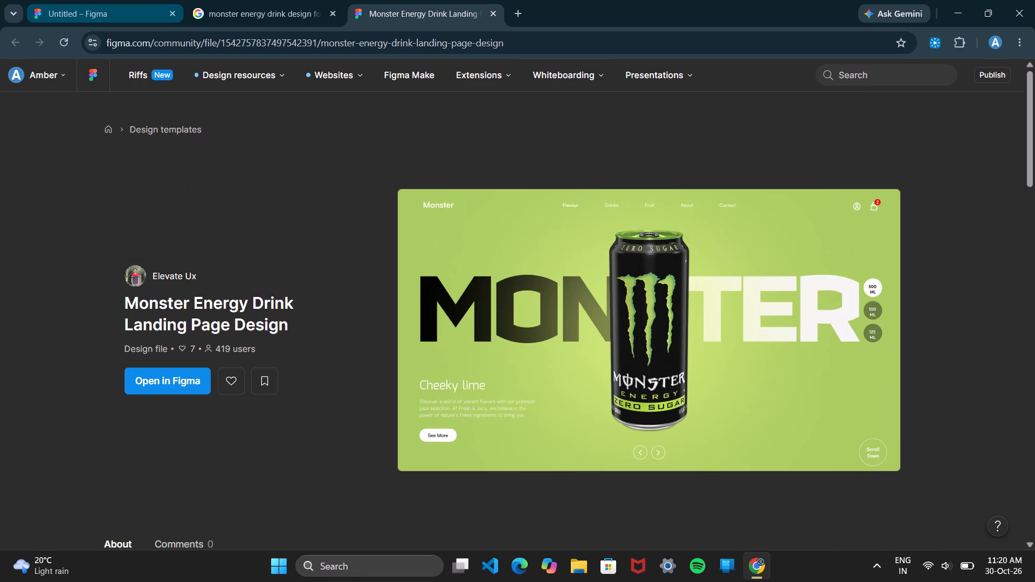
click(93, 12)
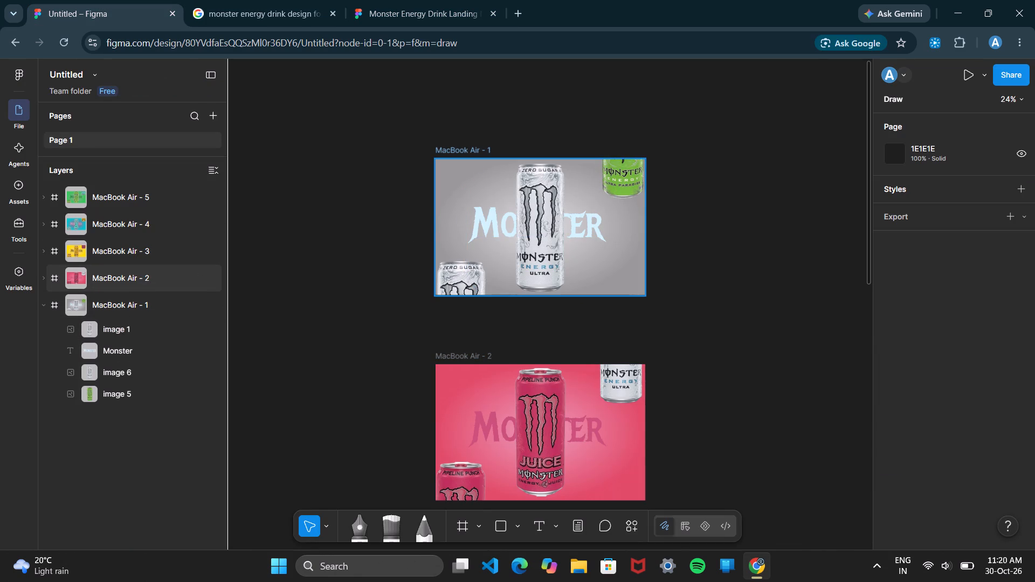
Examine the layer structure of the MacBook Air - 1 and MacBook Air - 5 frames, including the Monster text and central can.
click(159, 300)
click(159, 300)
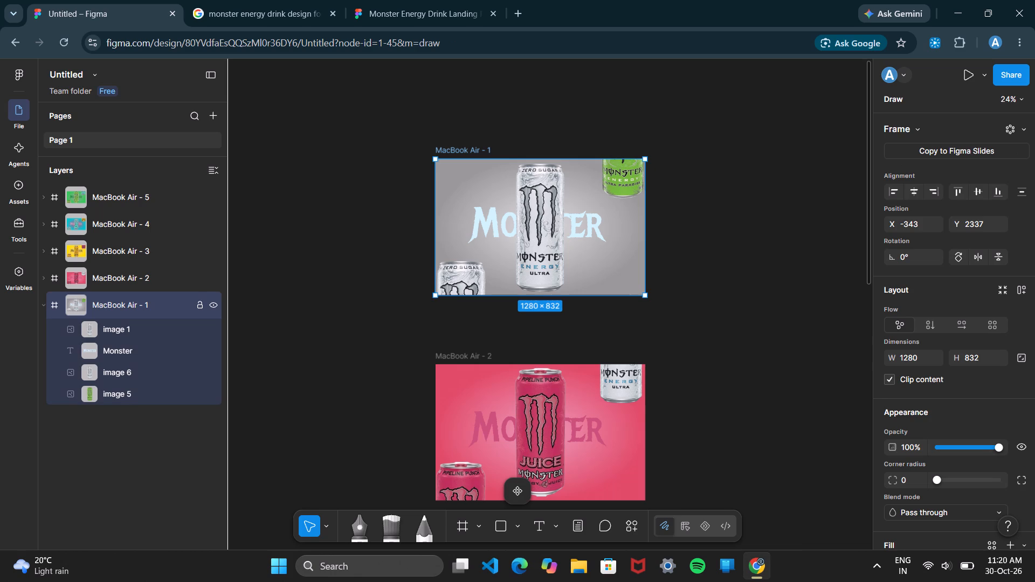
click(146, 304)
click(282, 238)
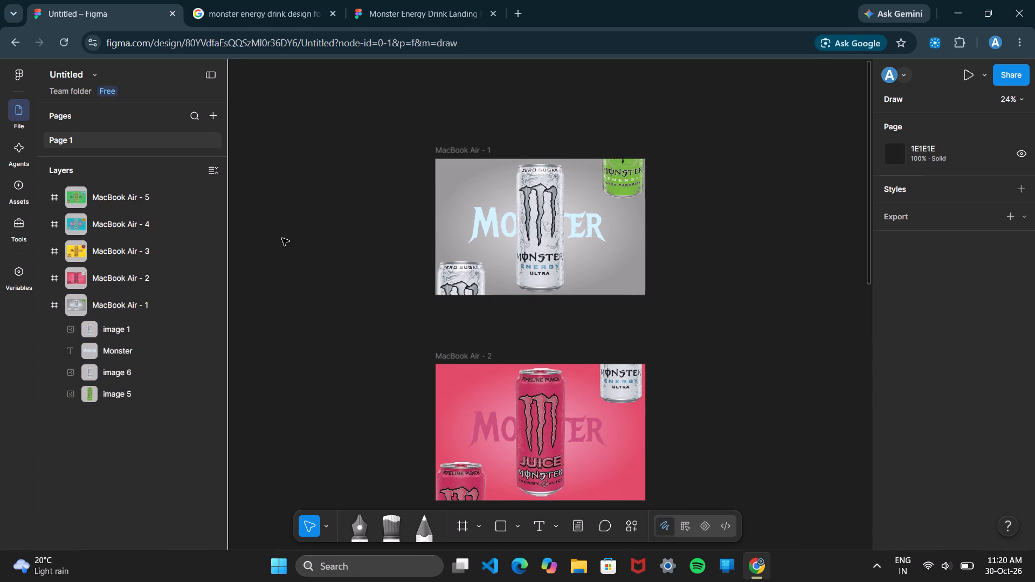
click(39, 198)
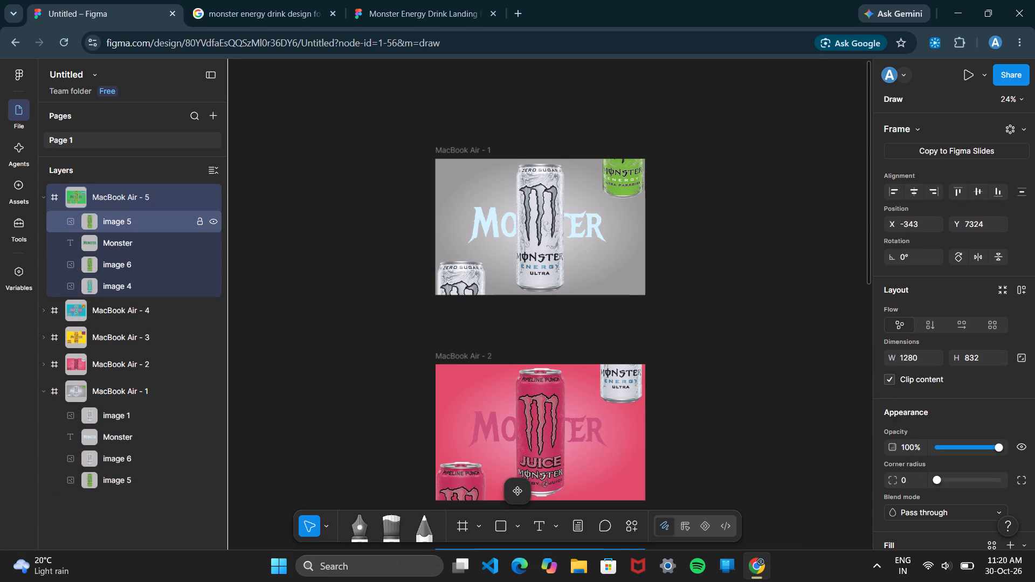
click(45, 192)
click(43, 301)
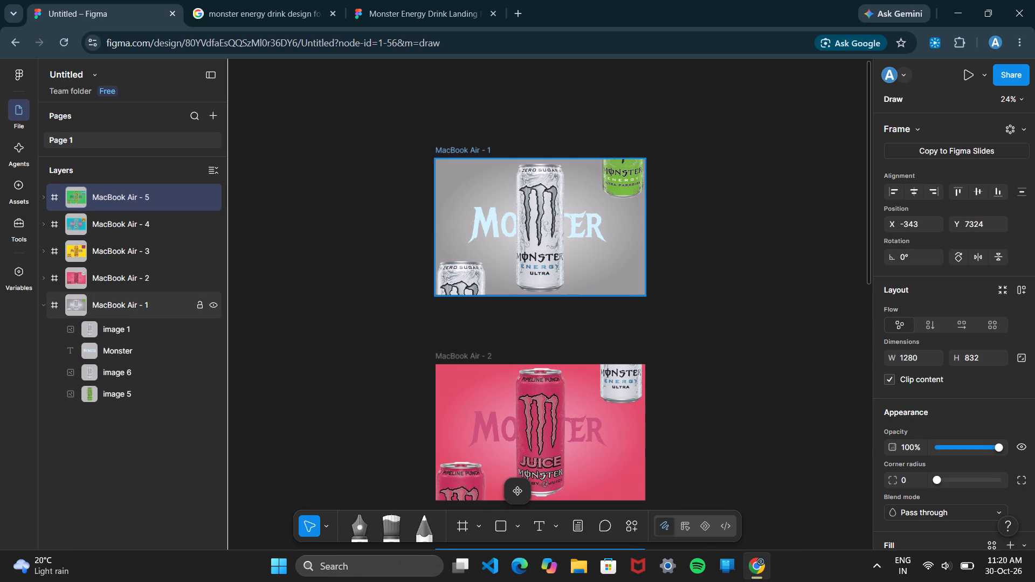
click(40, 304)
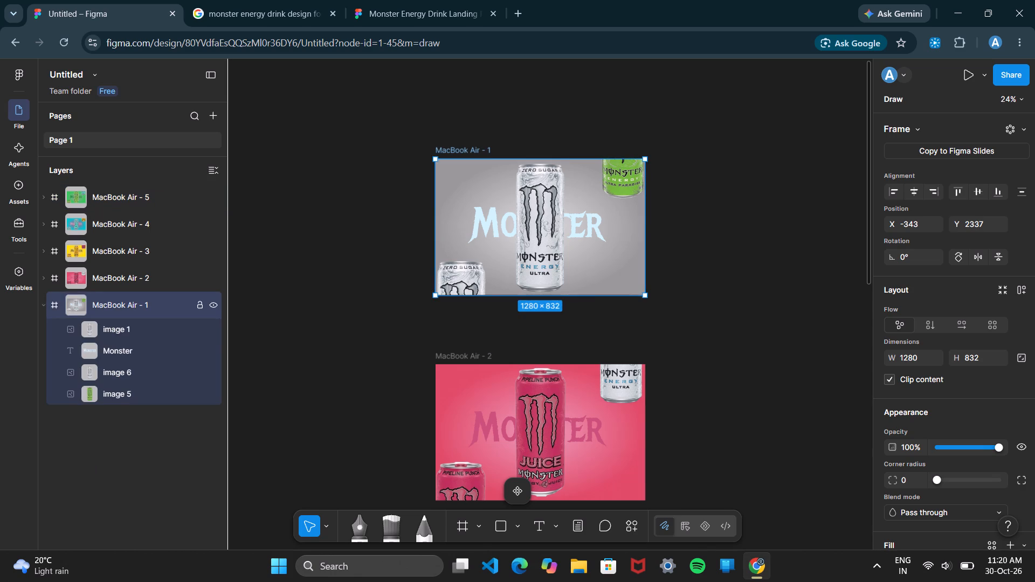
click(126, 357)
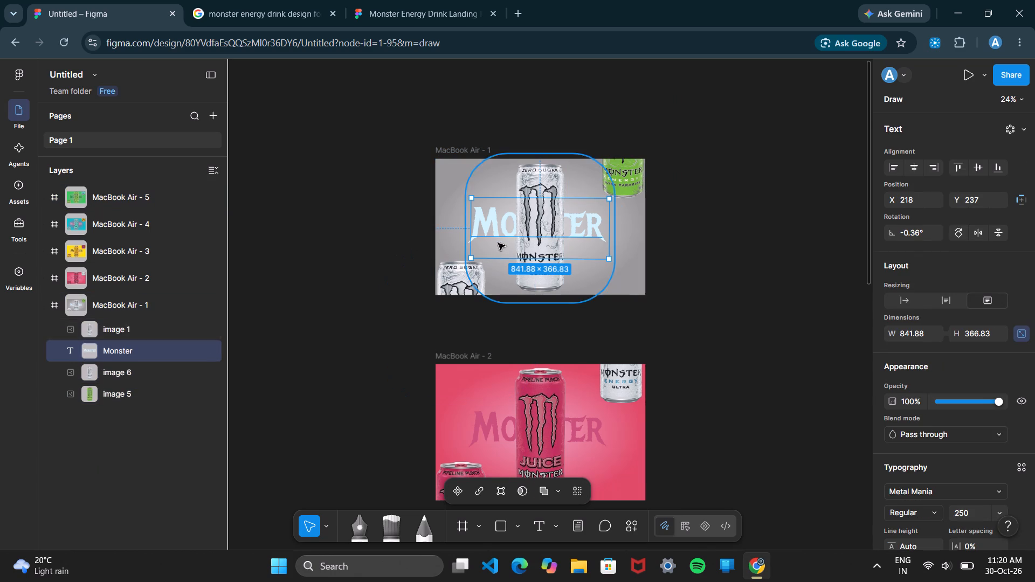
click(495, 239)
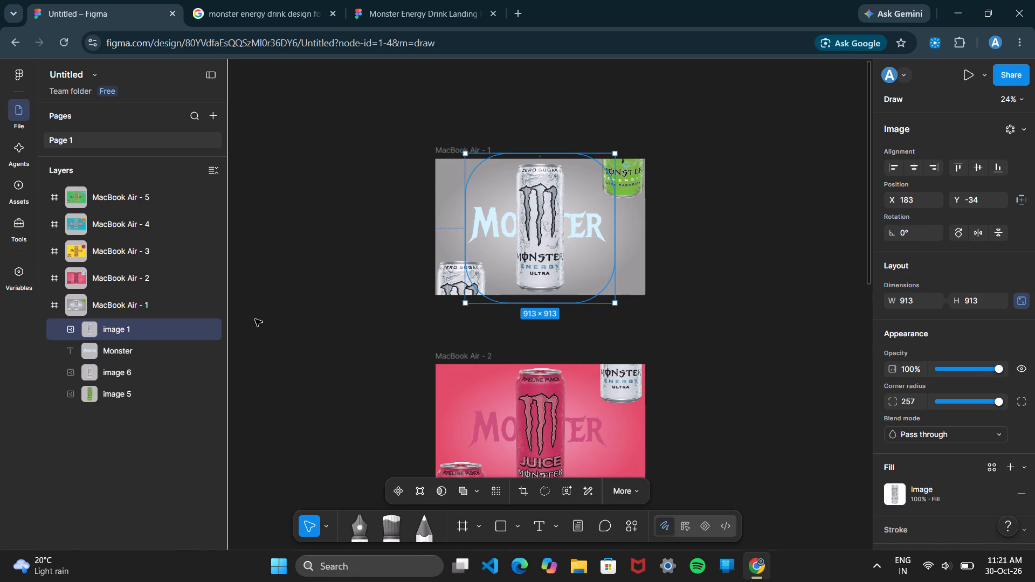
Move the image 6 layer above the Monster text layer in MacBook Air - 1.
drag(155, 363, 154, 351)
double_click(154, 351)
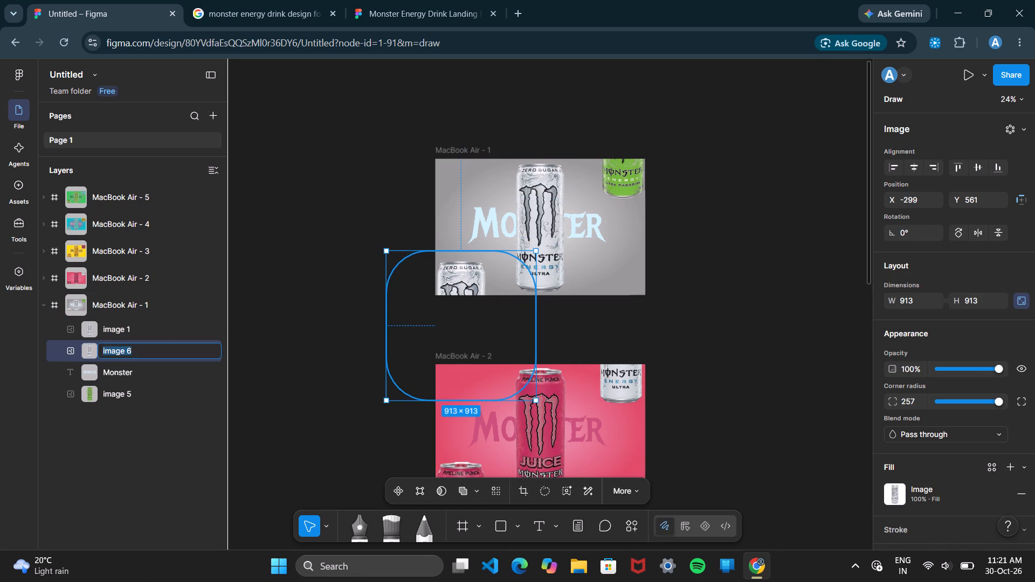
click(154, 351)
click(90, 327)
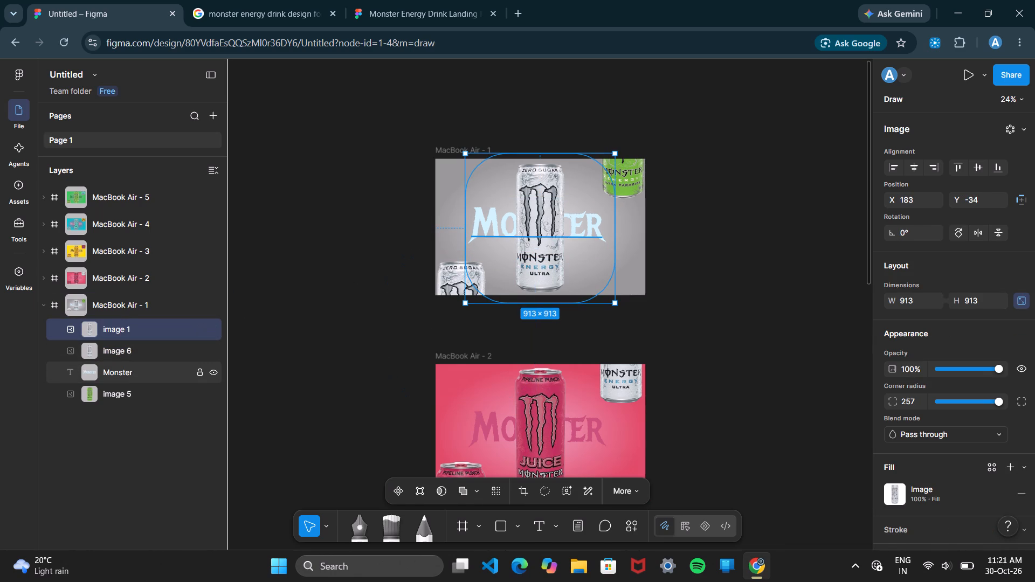
Preview alternative fonts on the Monster text in MacBook Air - 1, browsing all fonts alphabetically from Metal Mania onward without applying one.
right_click(85, 375)
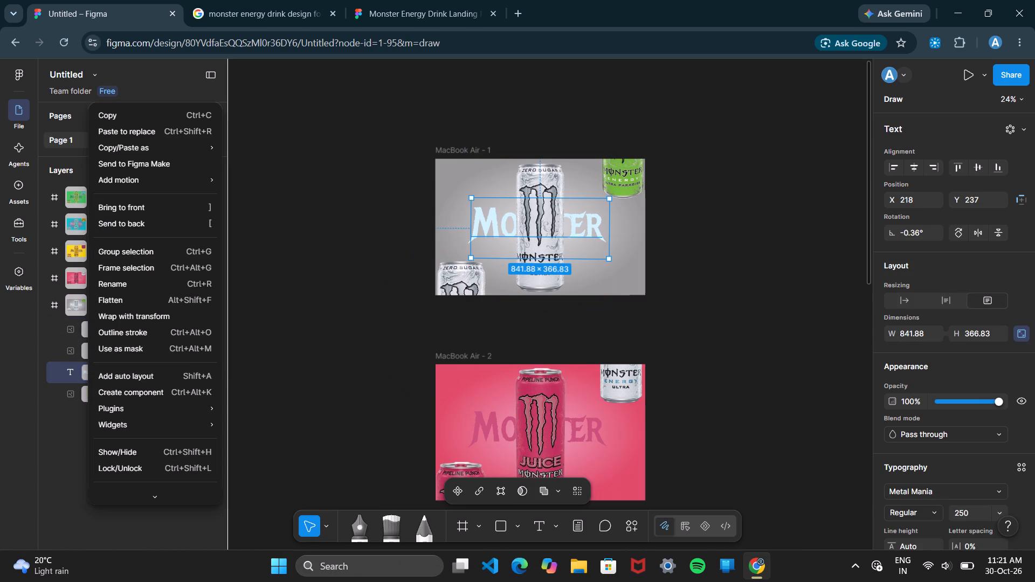
click(908, 497)
click(908, 494)
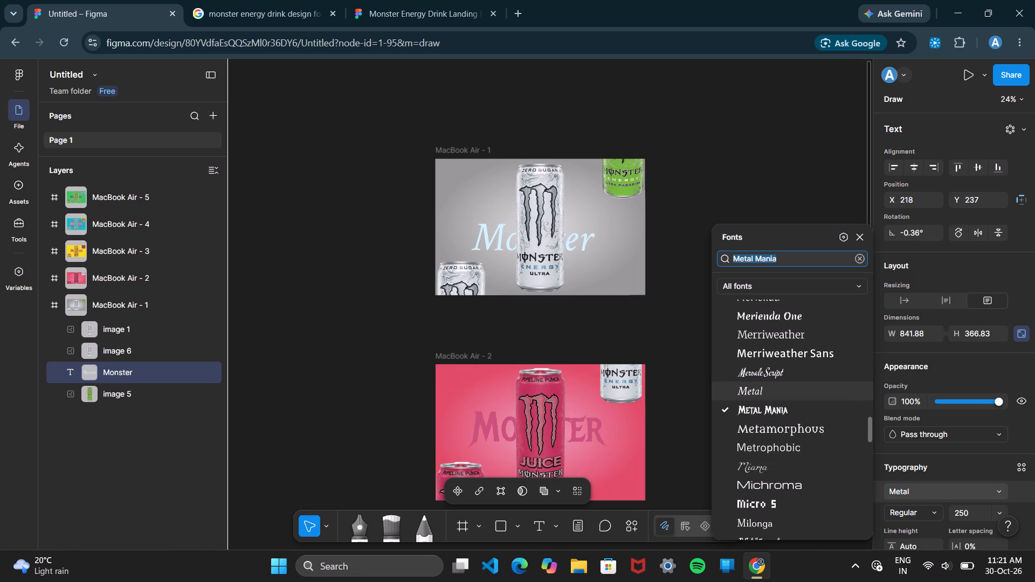
scroll(798, 399, down, 2)
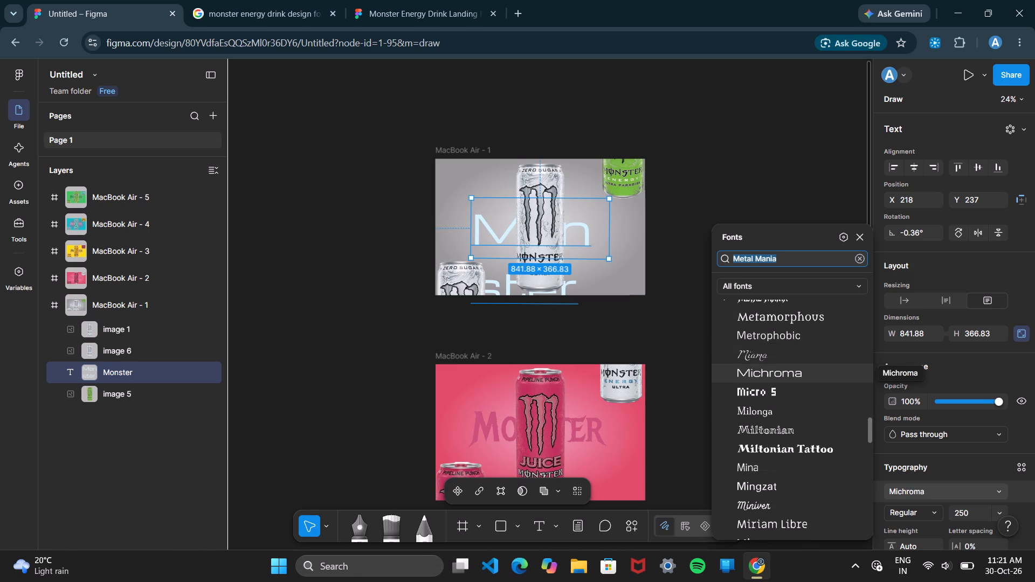
scroll(795, 451, down, 3)
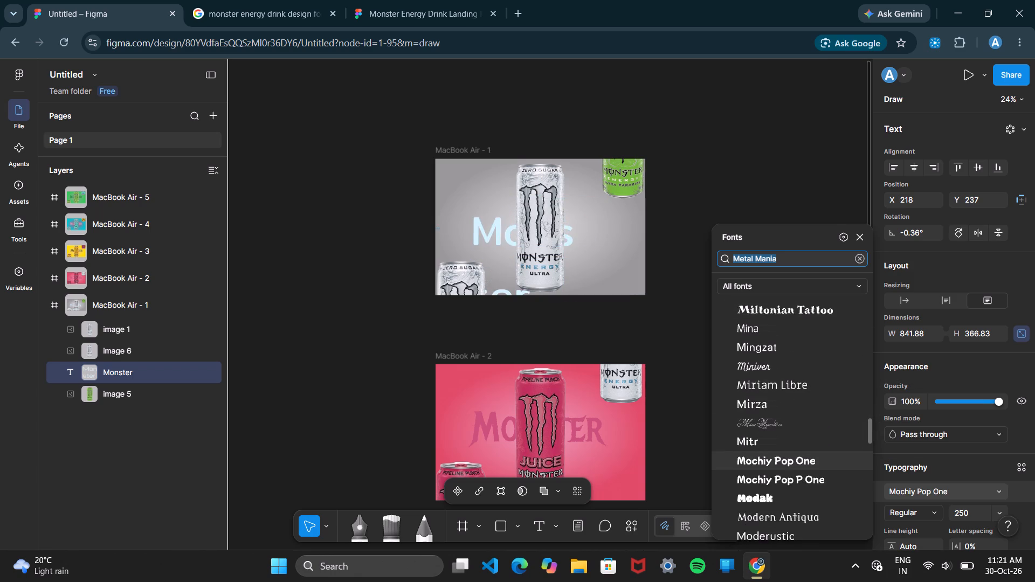
scroll(795, 451, down, 2)
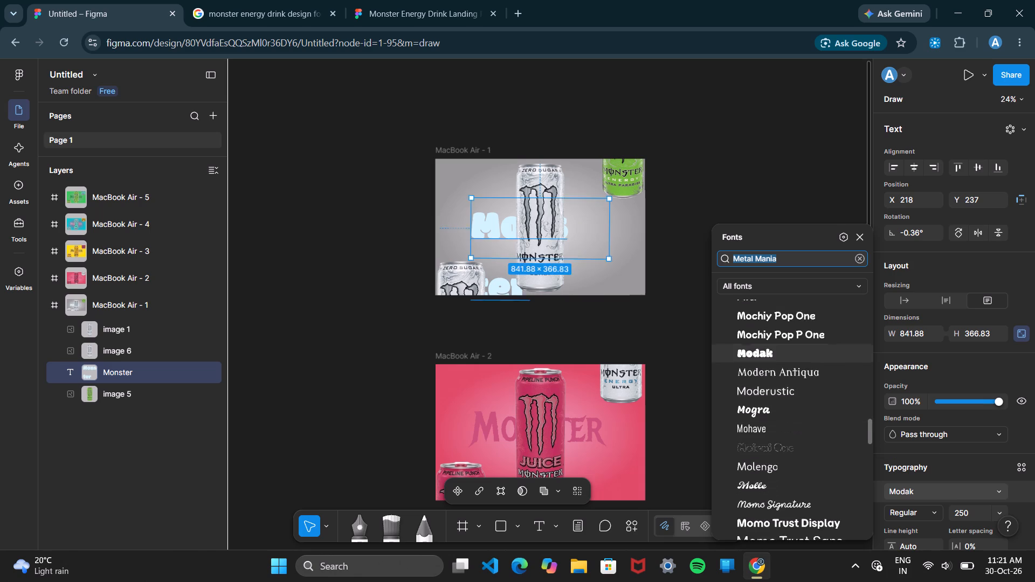
scroll(795, 451, down, 4)
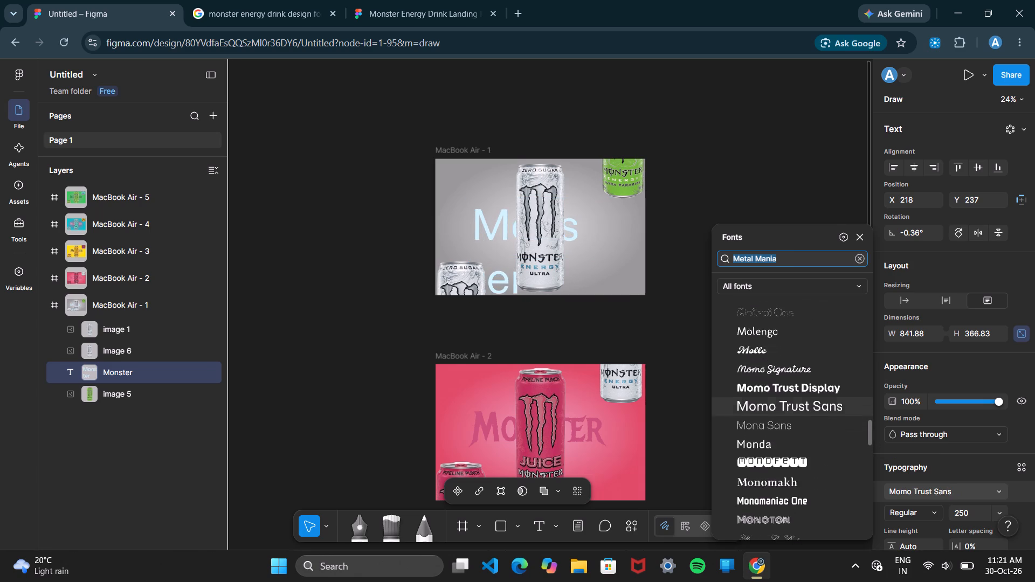
scroll(795, 451, down, 3)
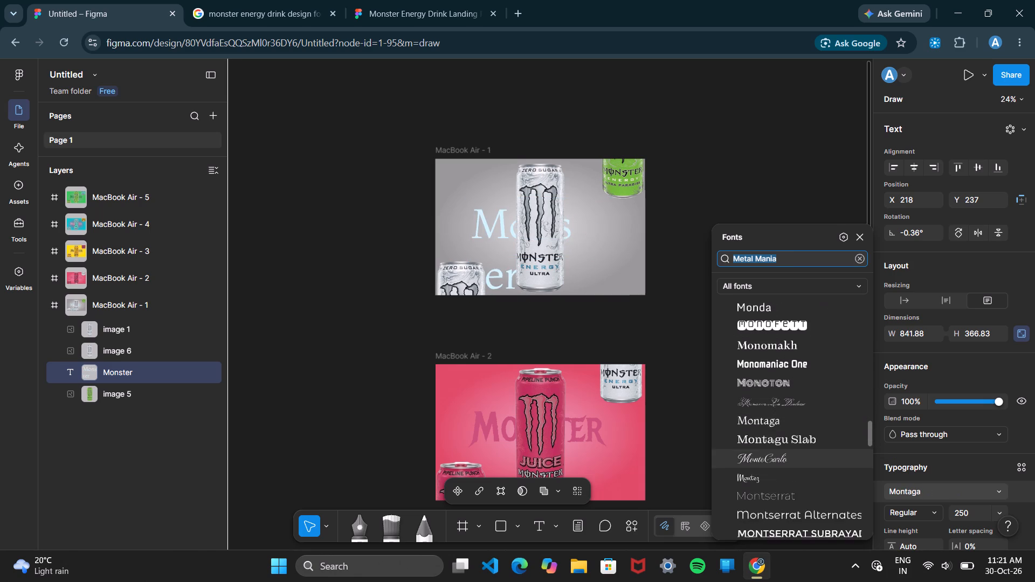
scroll(795, 451, down, 4)
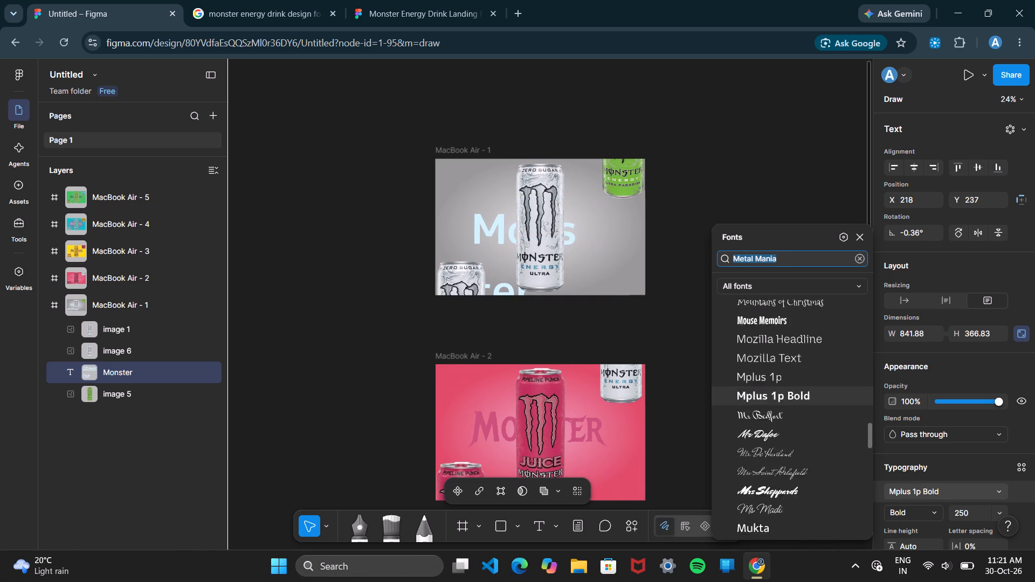
scroll(795, 451, down, 3)
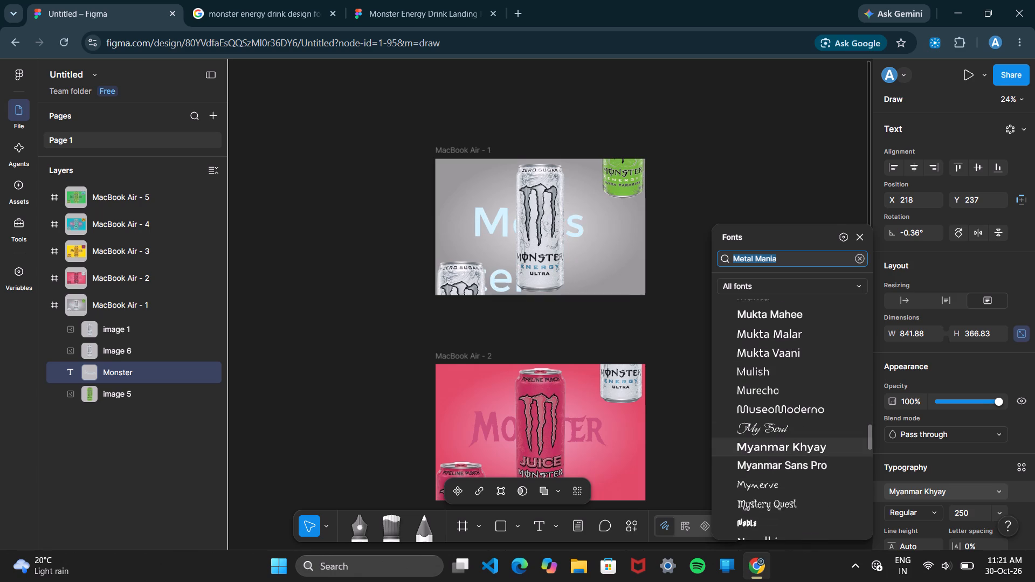
scroll(795, 451, down, 1)
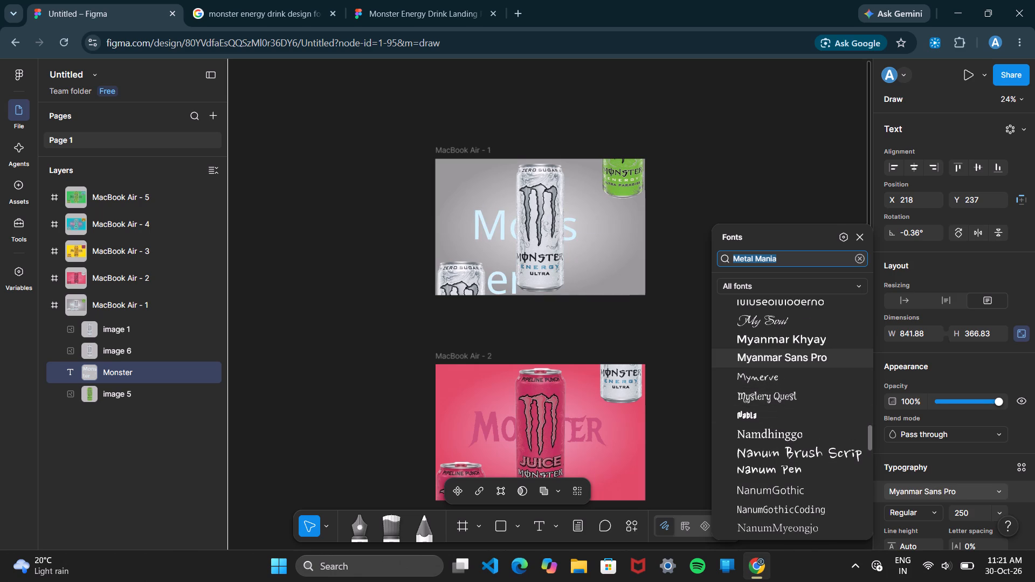
scroll(776, 490, down, 3)
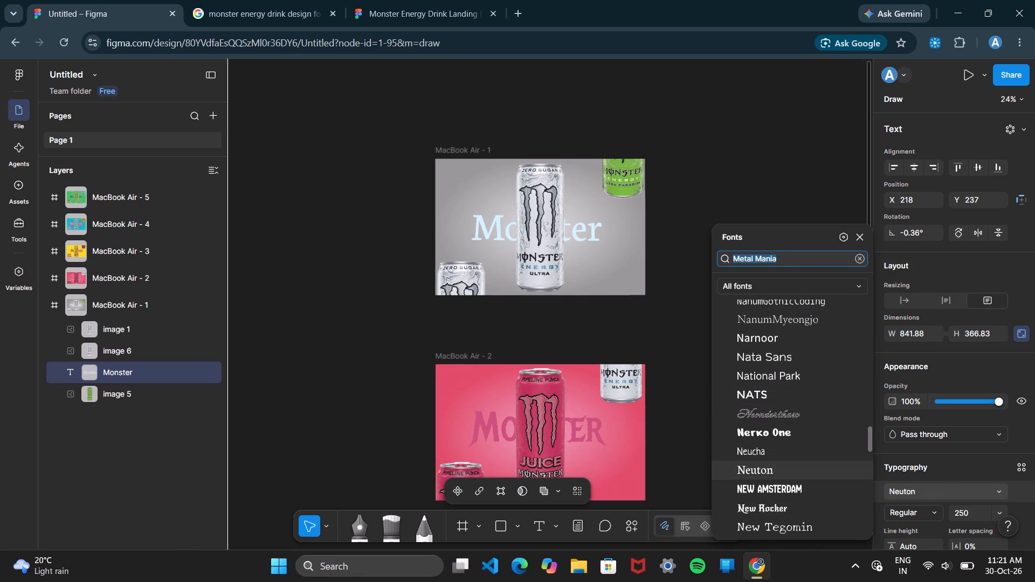
scroll(776, 490, down, 3)
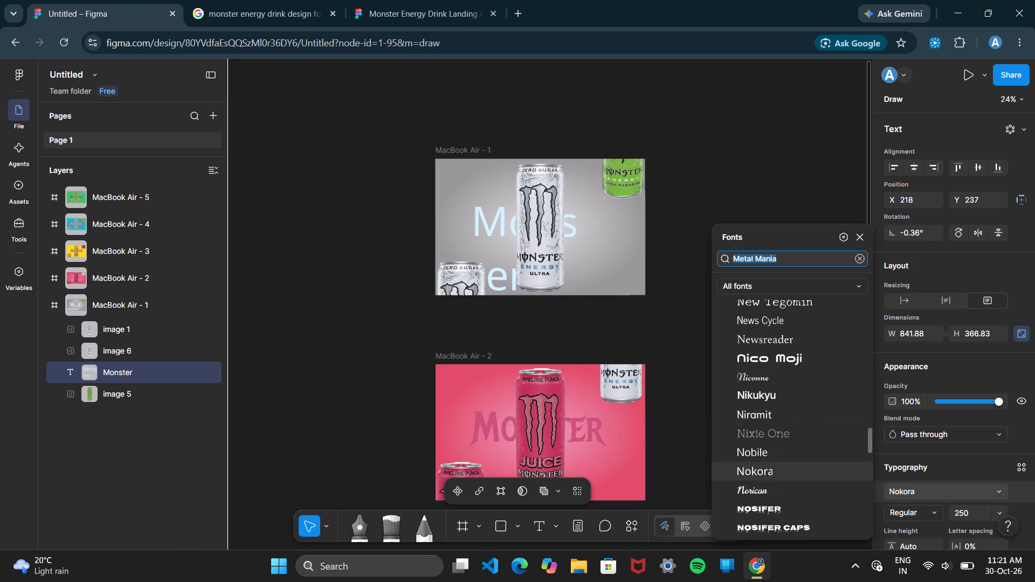
scroll(776, 490, down, 1)
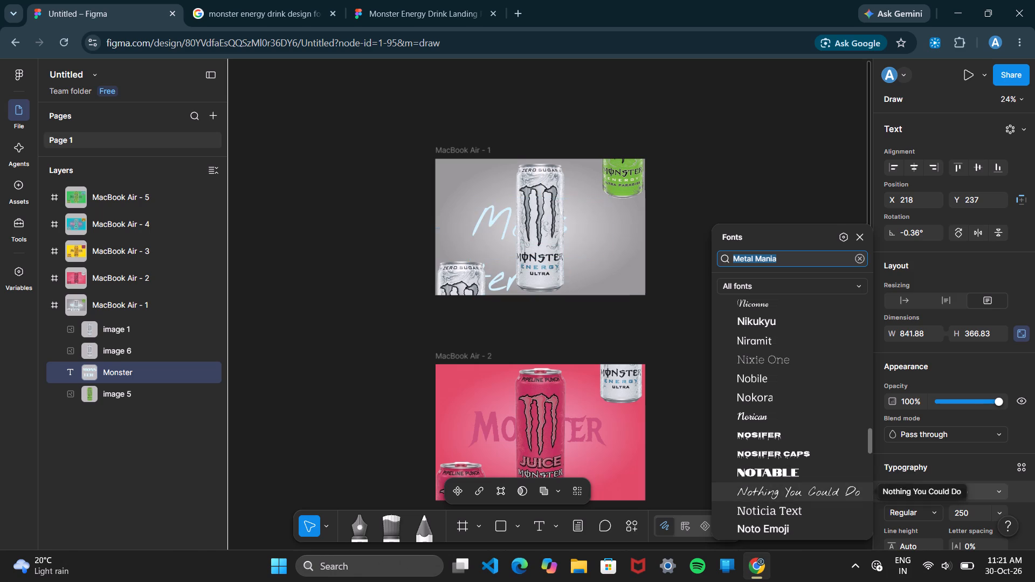
scroll(775, 487, down, 12)
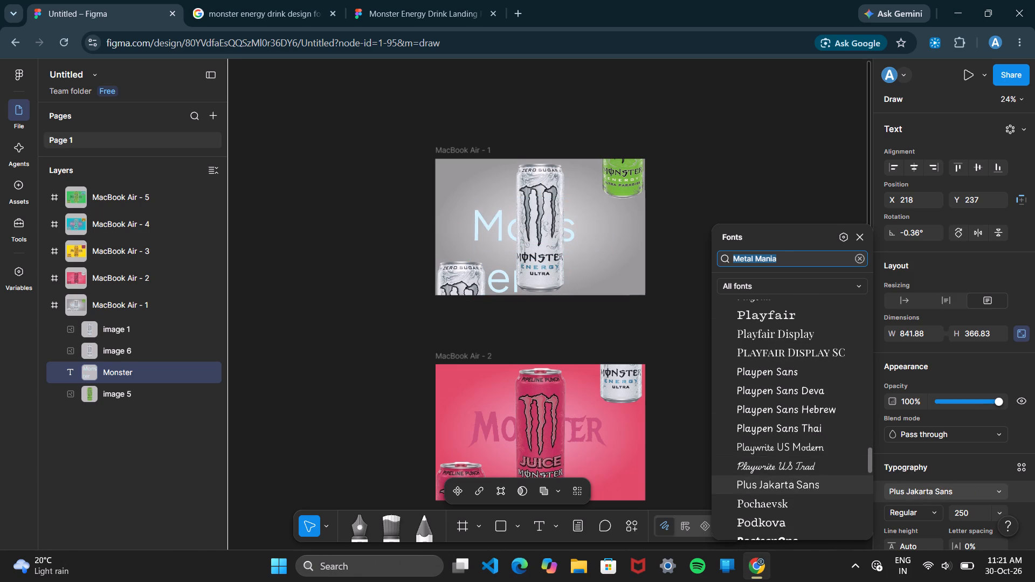
scroll(775, 487, down, 2)
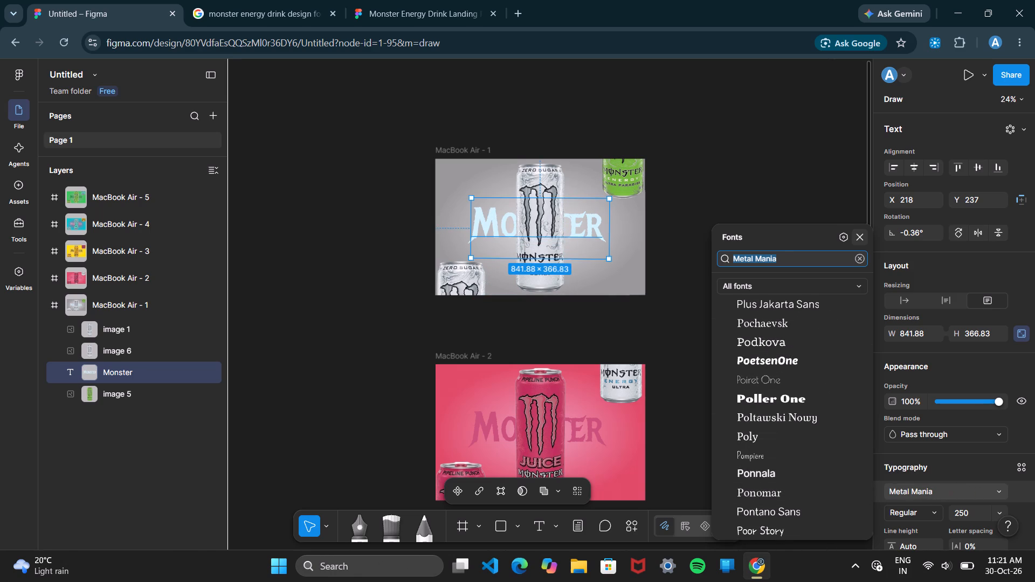
click(860, 237)
click(763, 404)
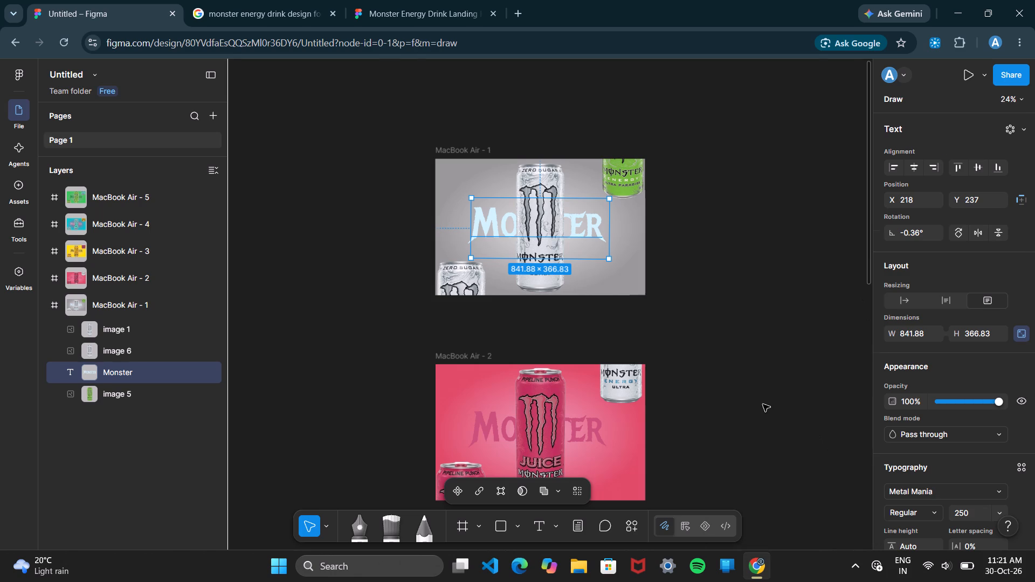
Check the Monster landing page reference and search results, and add the text "see" near the lower-right corner of MacBook Air - 1.
click(537, 524)
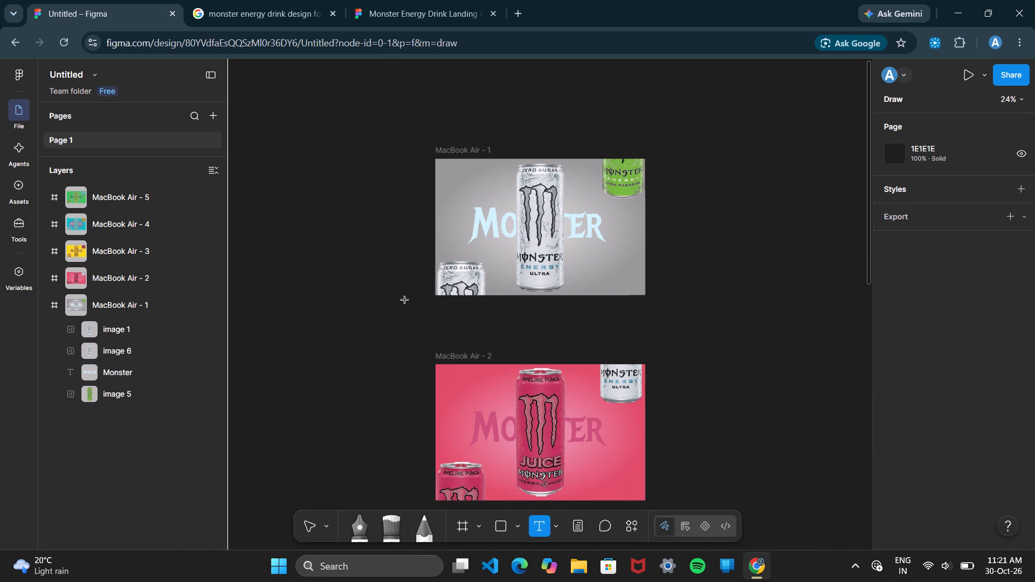
click(417, 6)
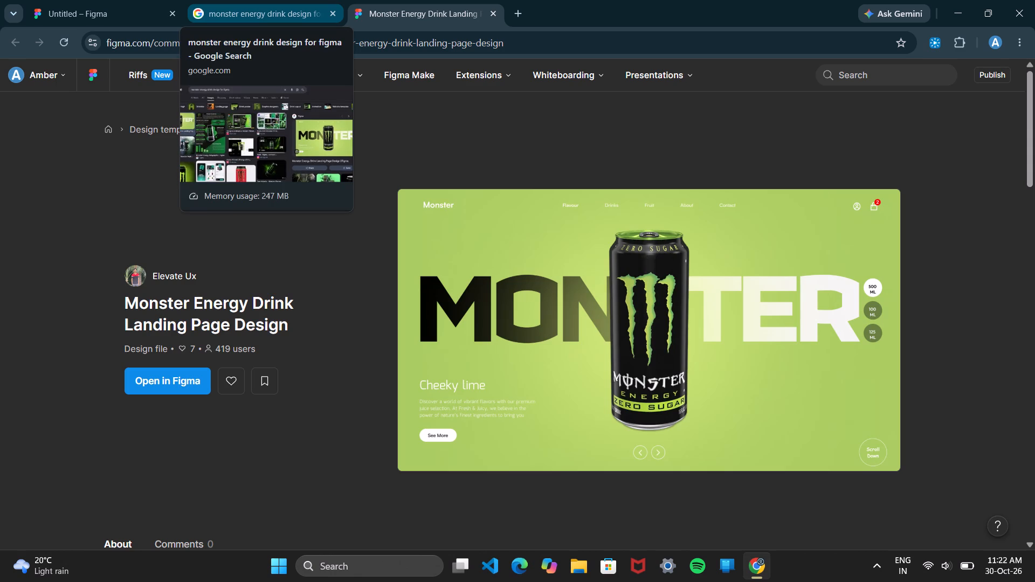
click(306, 1)
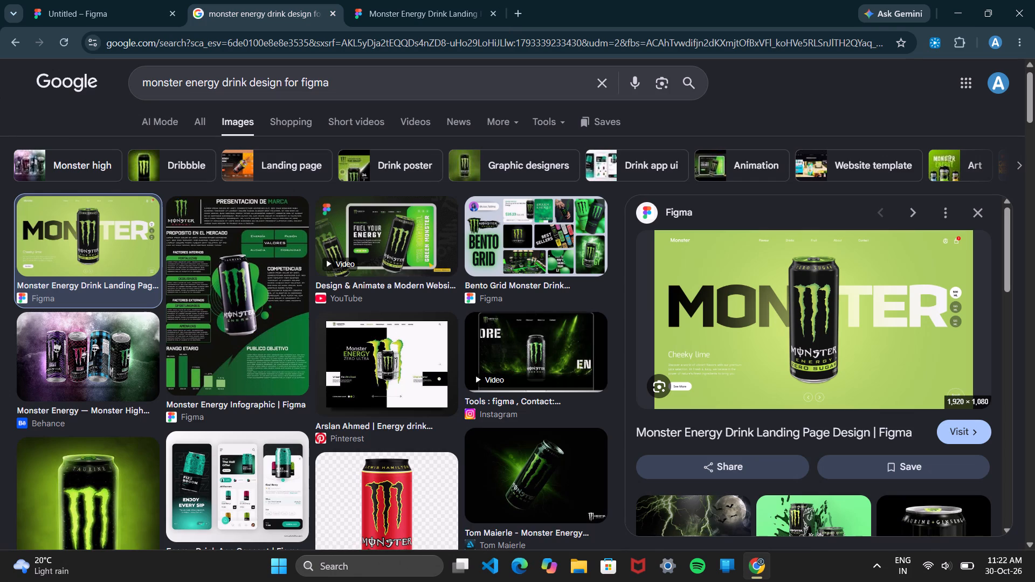
click(154, 22)
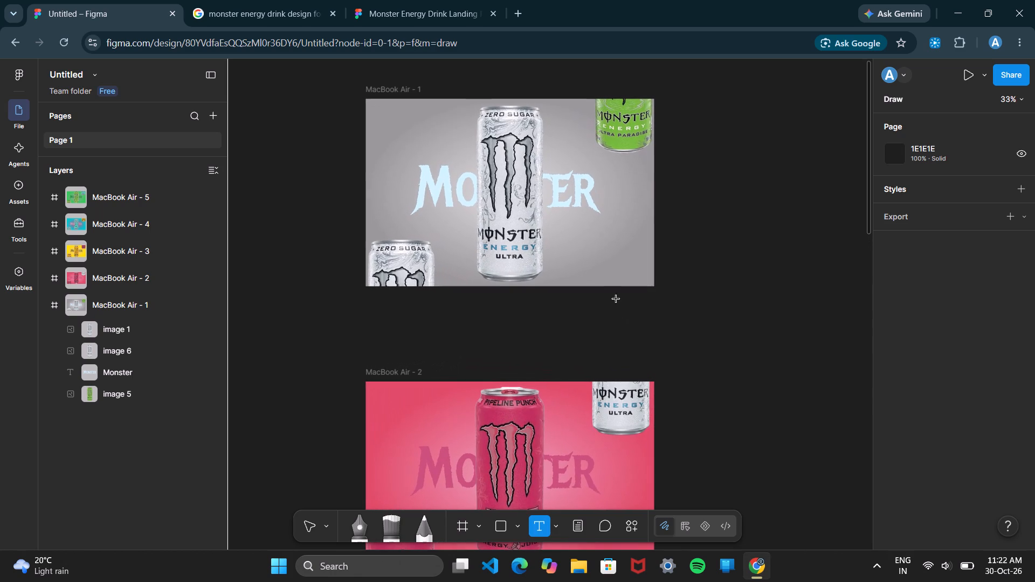
click(584, 259)
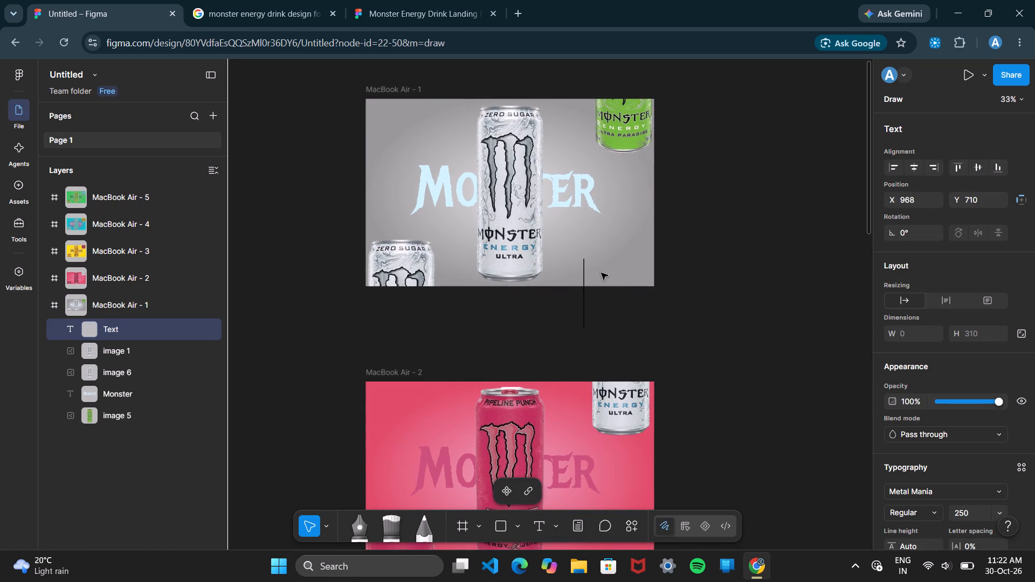
text(see)
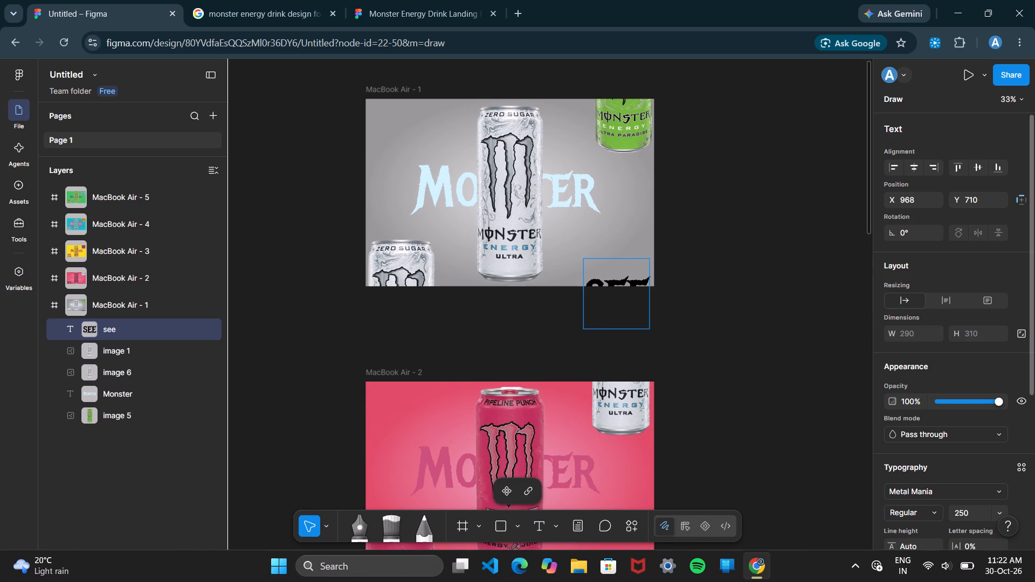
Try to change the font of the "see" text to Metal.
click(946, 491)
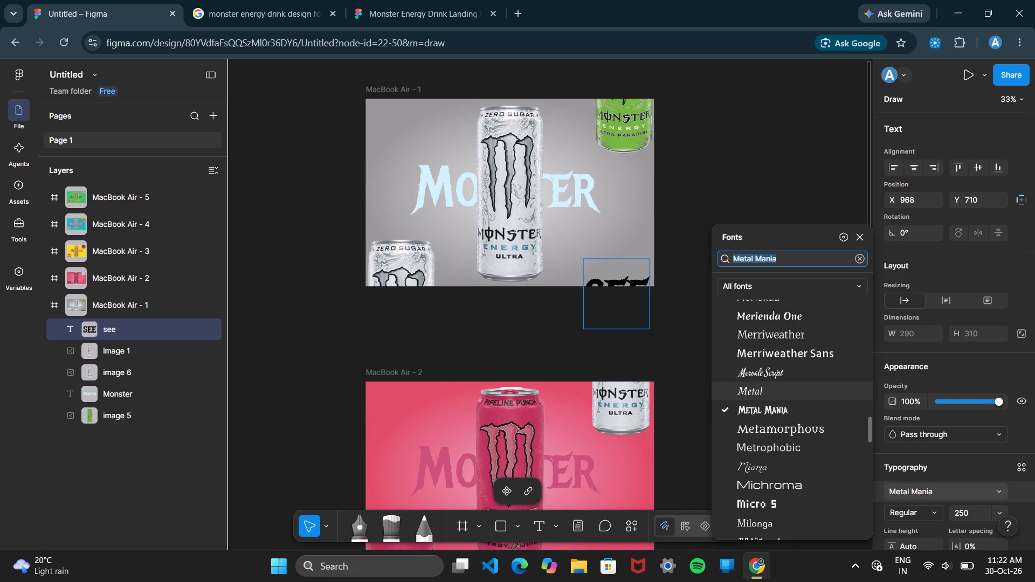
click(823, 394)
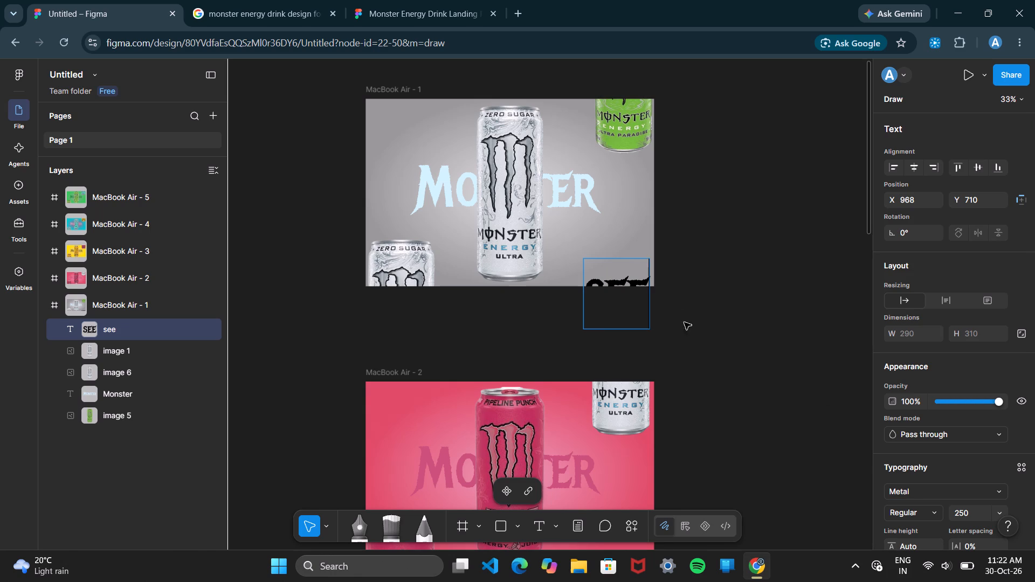
Browse the font list upward from Metal Mania and apply the Mada font to the whole "see" text.
double_click(621, 289)
double_click(621, 289)
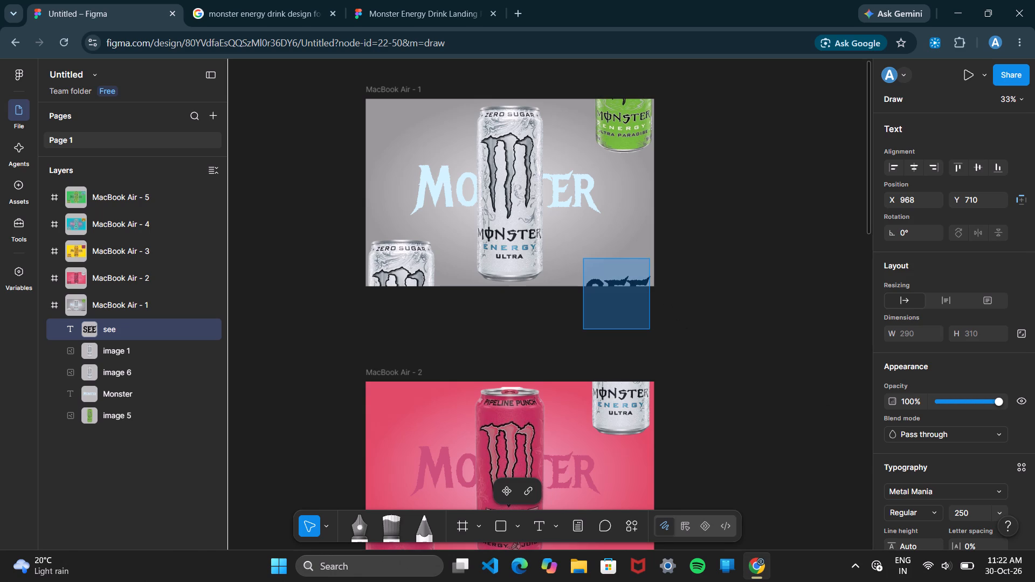
click(621, 289)
click(621, 289)
drag(716, 306, 650, 305)
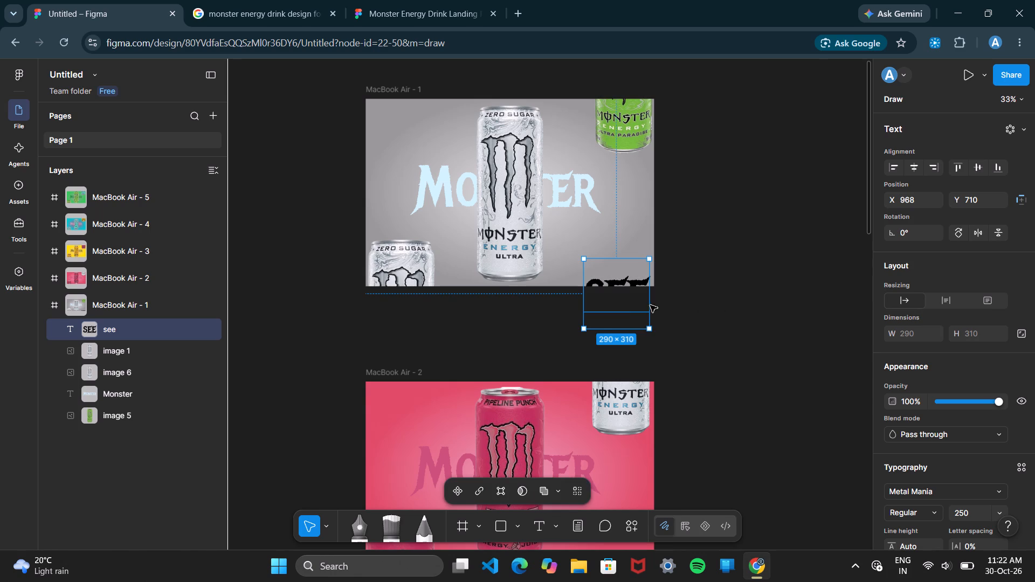
drag(650, 305, 638, 302)
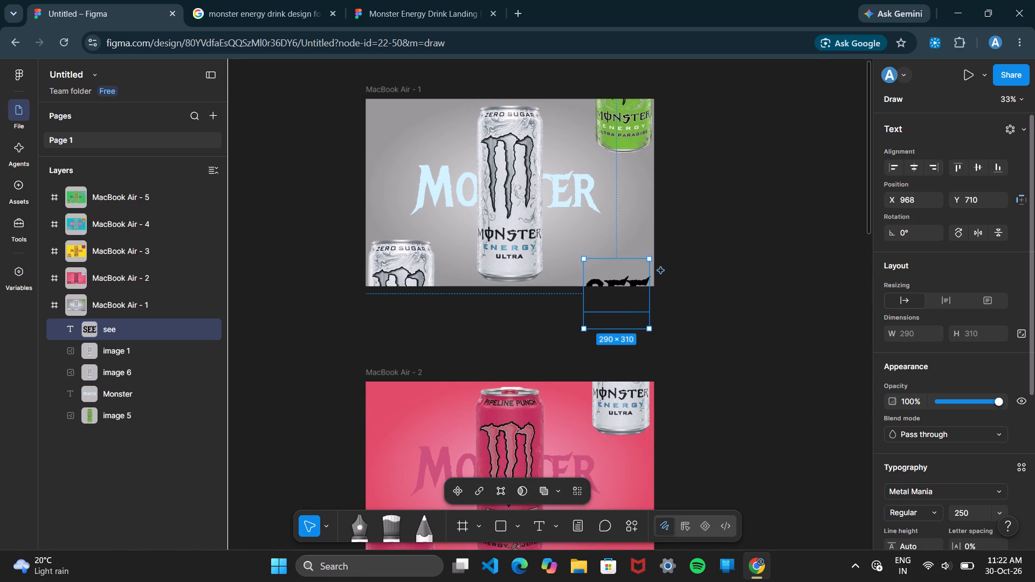
click(903, 491)
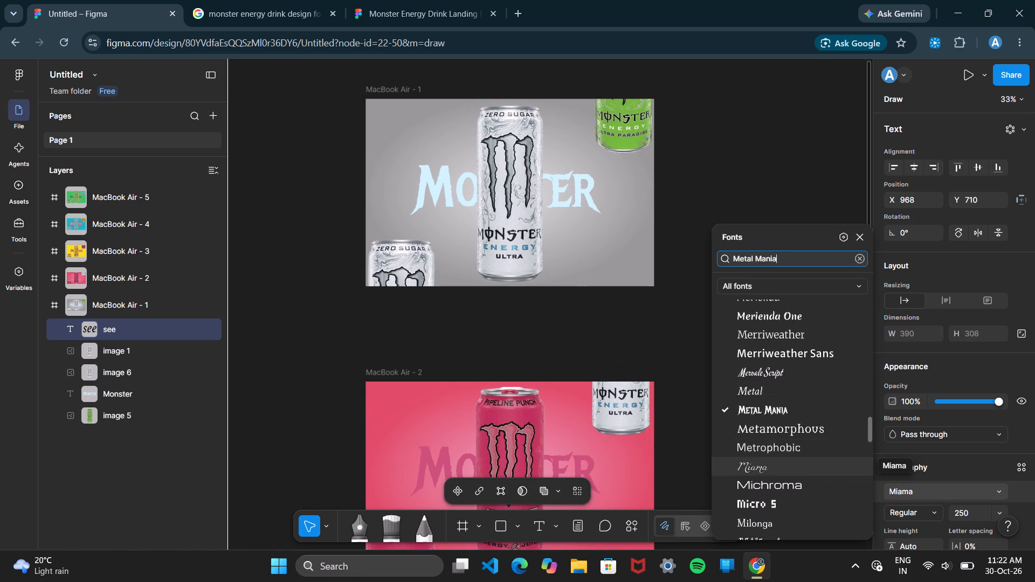
scroll(782, 372, up, 2)
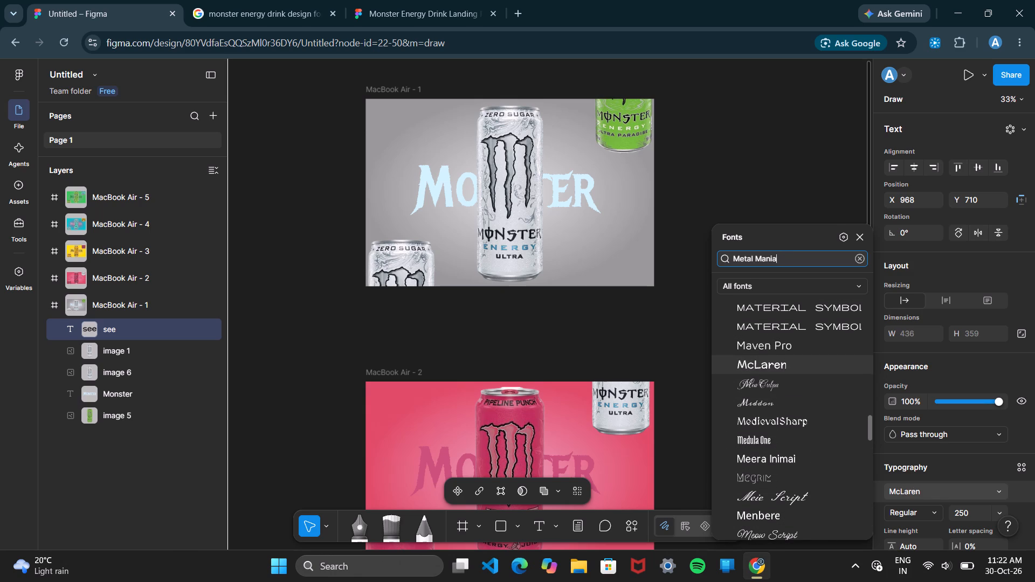
scroll(782, 372, up, 5)
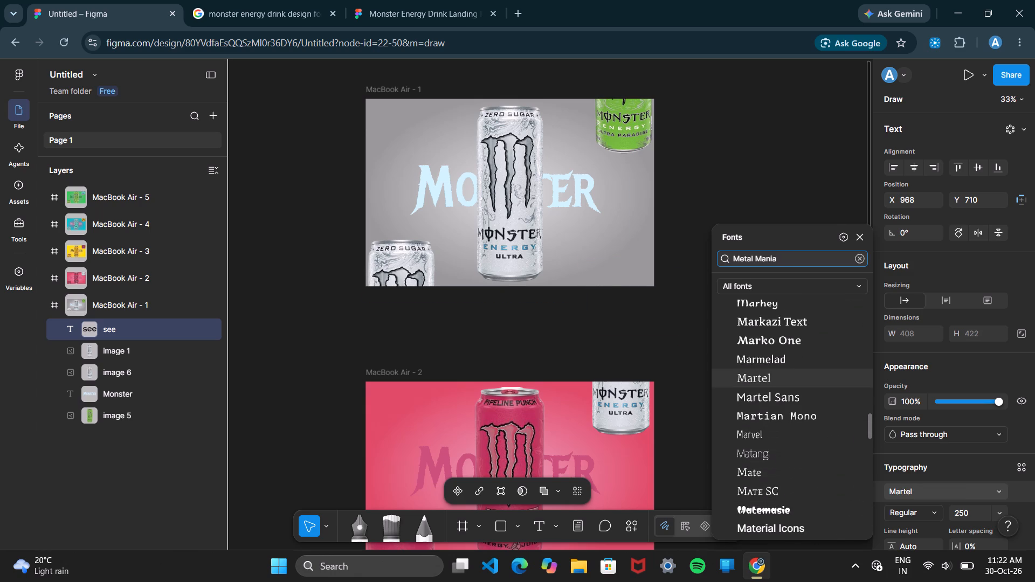
scroll(782, 372, up, 2)
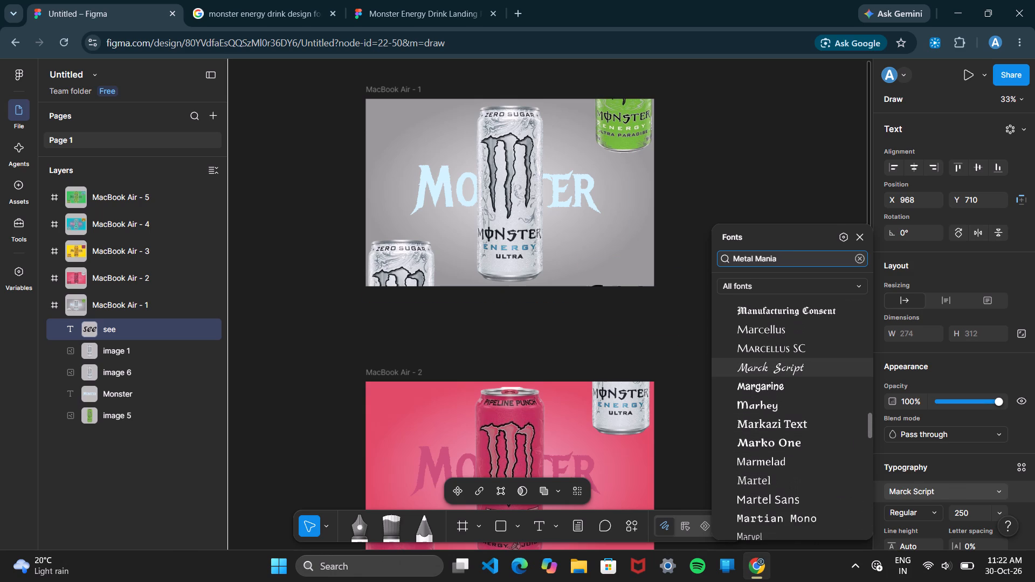
scroll(782, 372, up, 4)
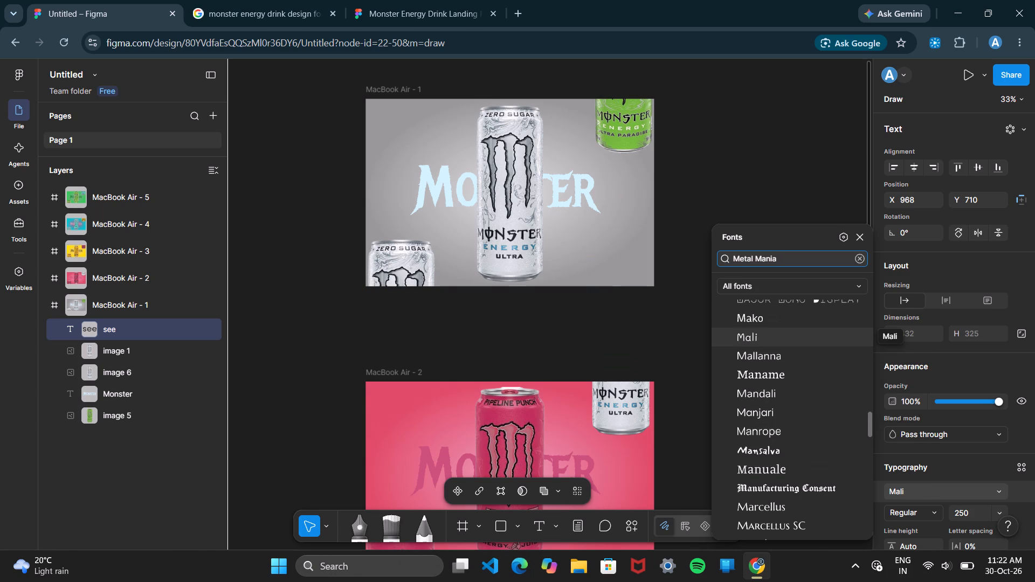
scroll(782, 376, up, 2)
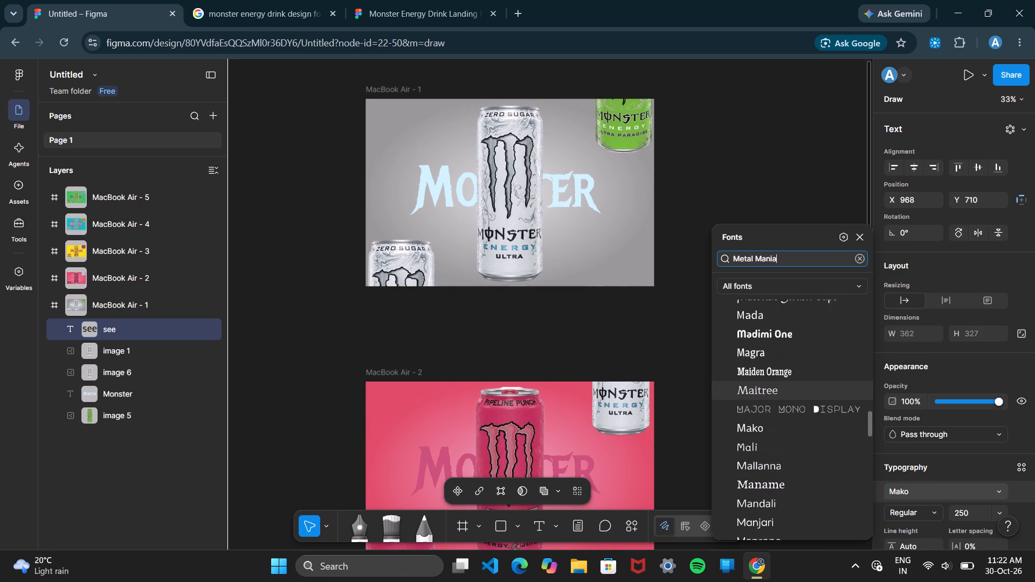
scroll(782, 376, up, 1)
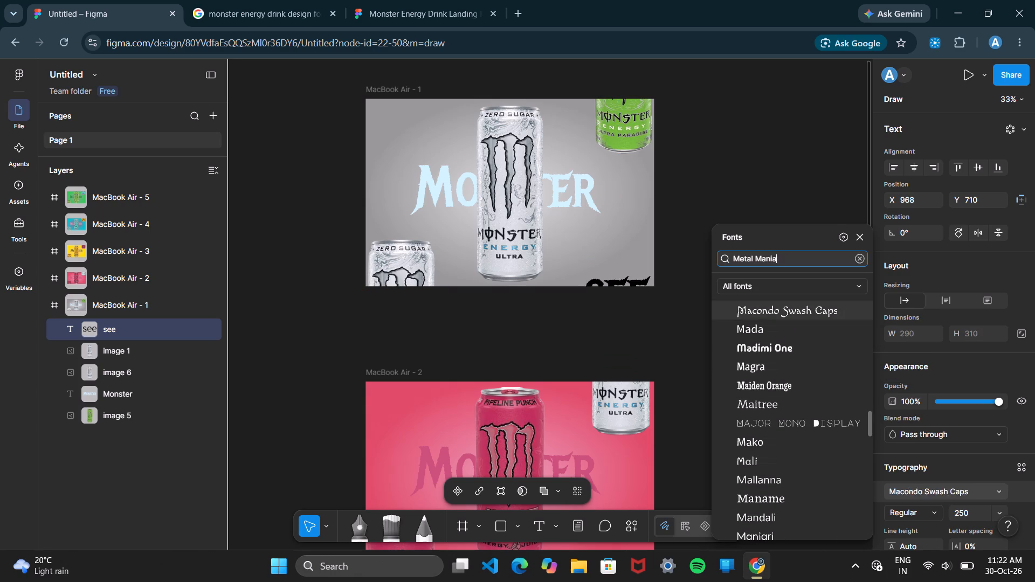
click(777, 323)
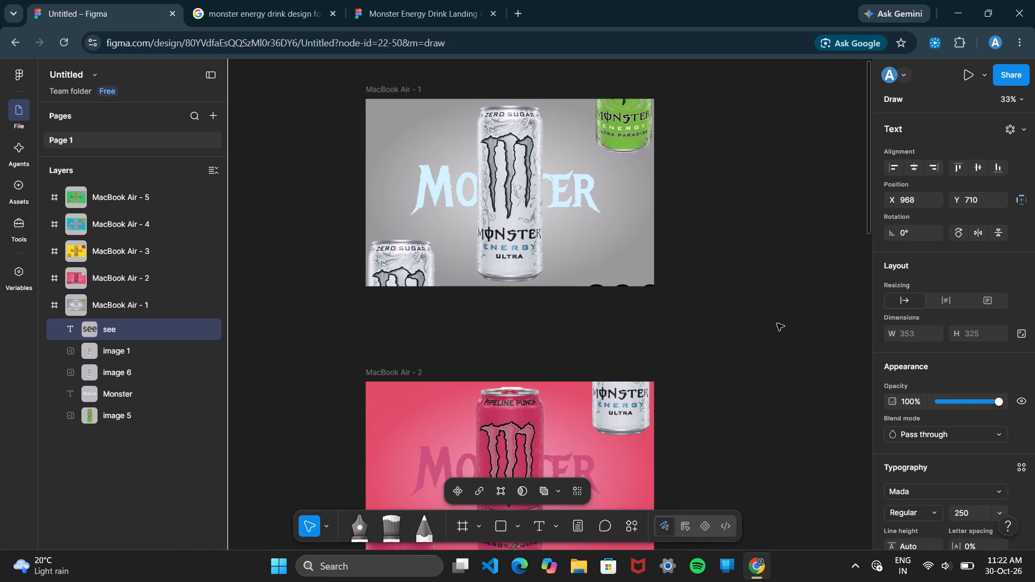
Bring the text up inside MacBook Air - 1, to the right of the central can, and extend its wording to "see more".
drag(637, 285, 616, 235)
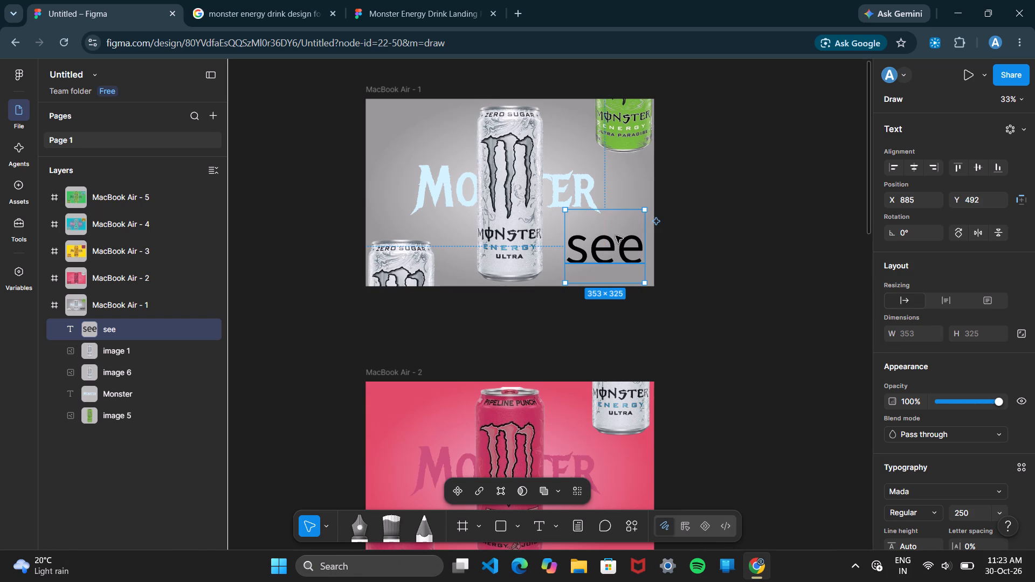
click(623, 238)
double_click(643, 264)
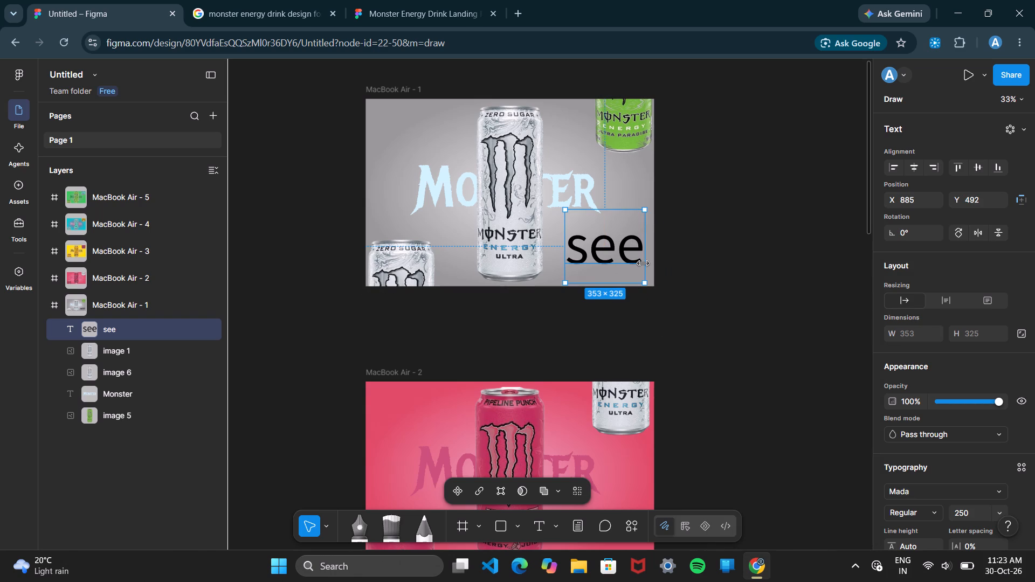
click(639, 256)
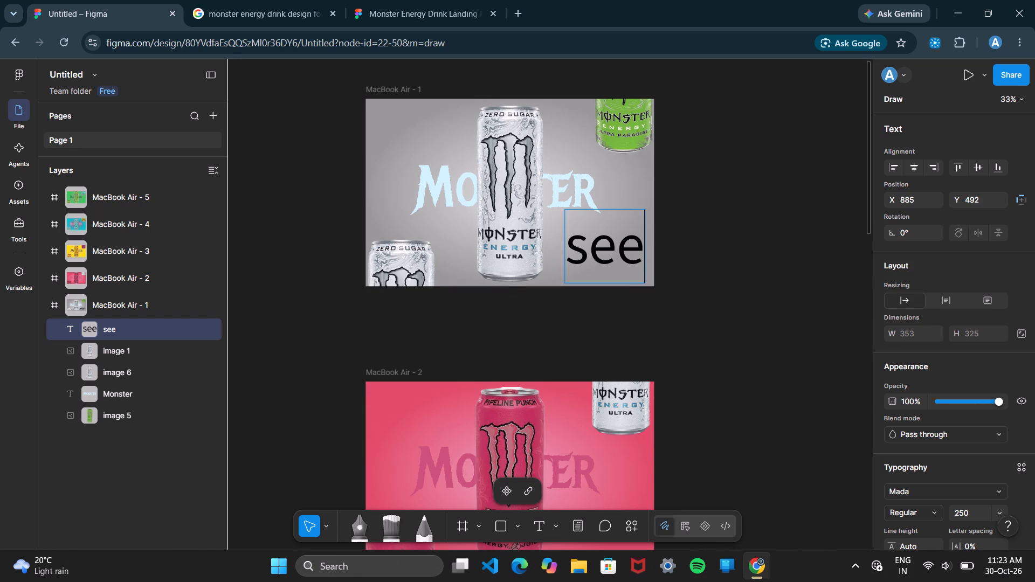
key(space)
text(more)
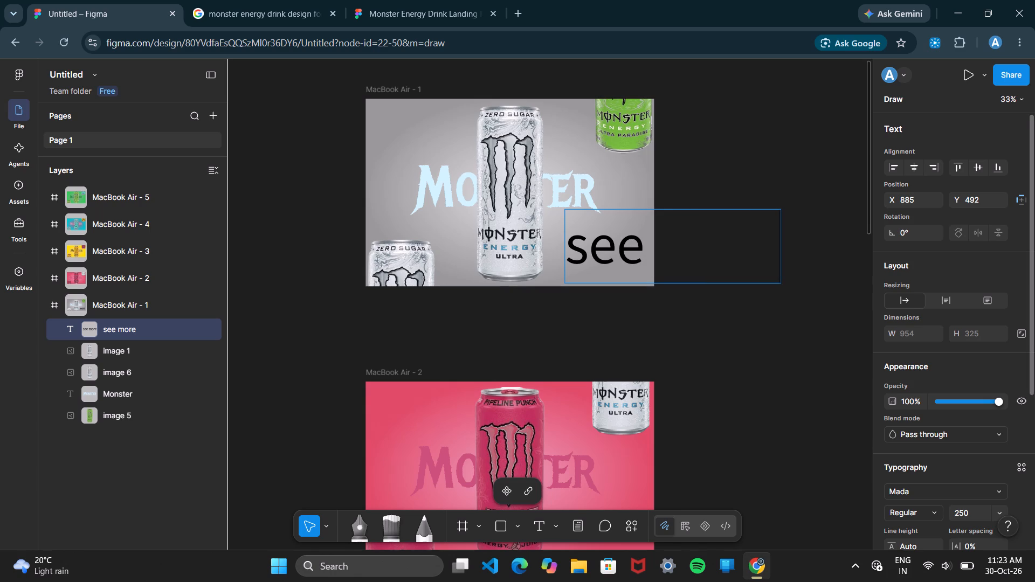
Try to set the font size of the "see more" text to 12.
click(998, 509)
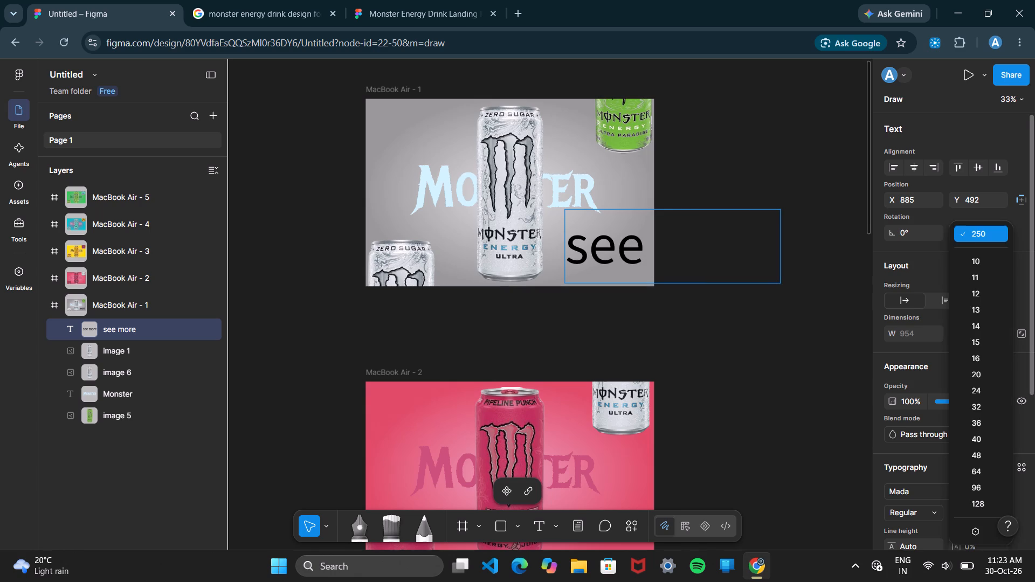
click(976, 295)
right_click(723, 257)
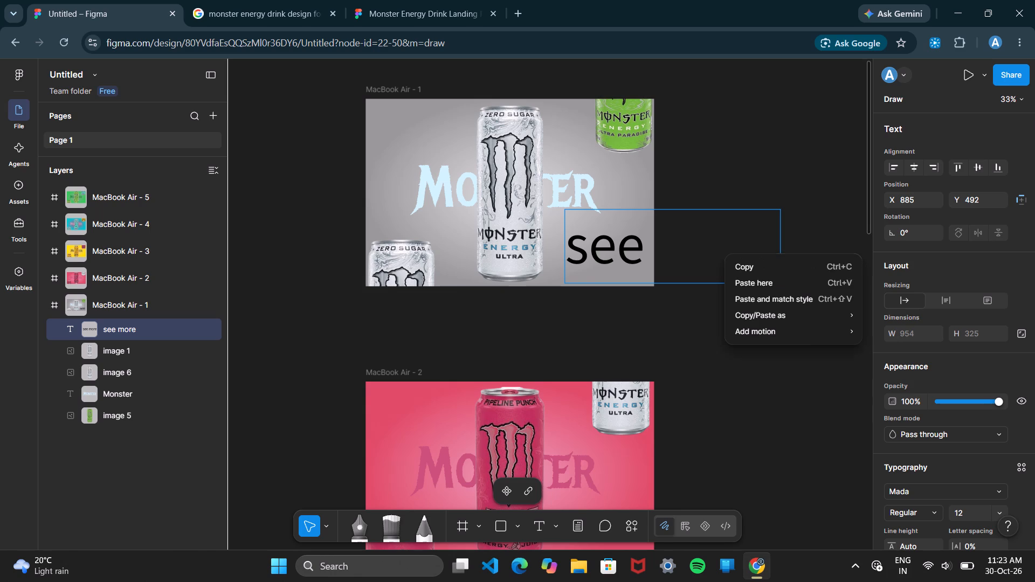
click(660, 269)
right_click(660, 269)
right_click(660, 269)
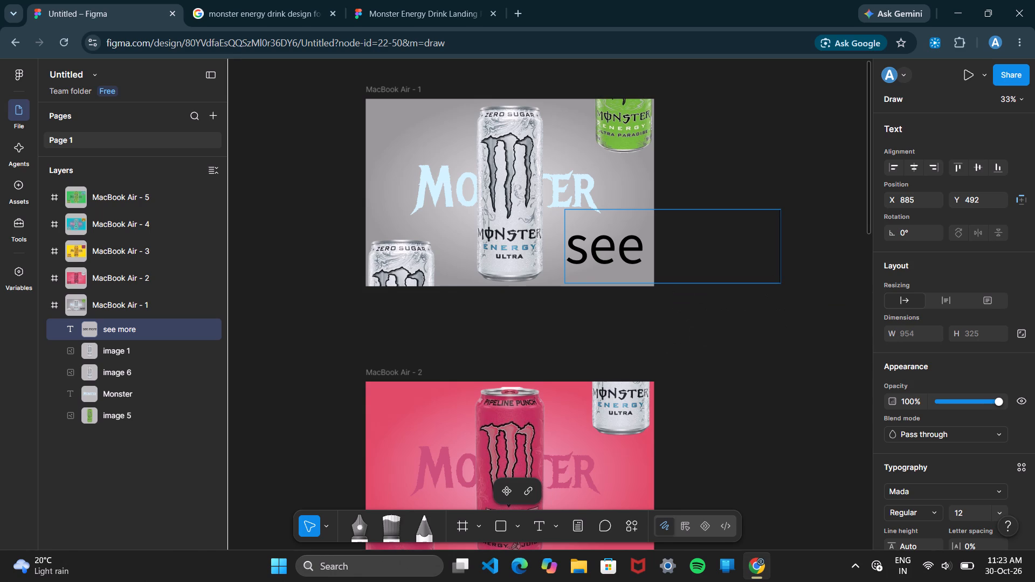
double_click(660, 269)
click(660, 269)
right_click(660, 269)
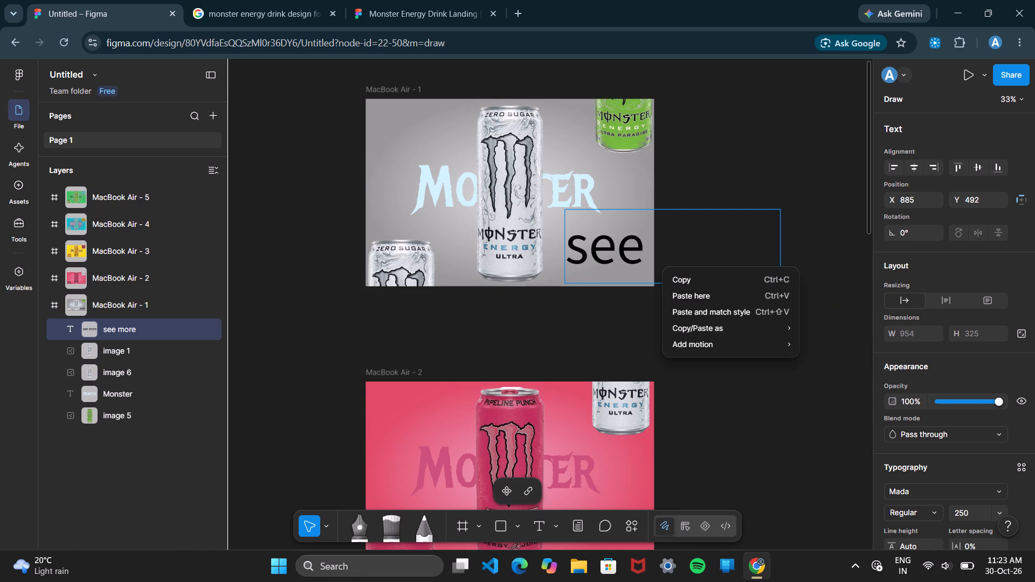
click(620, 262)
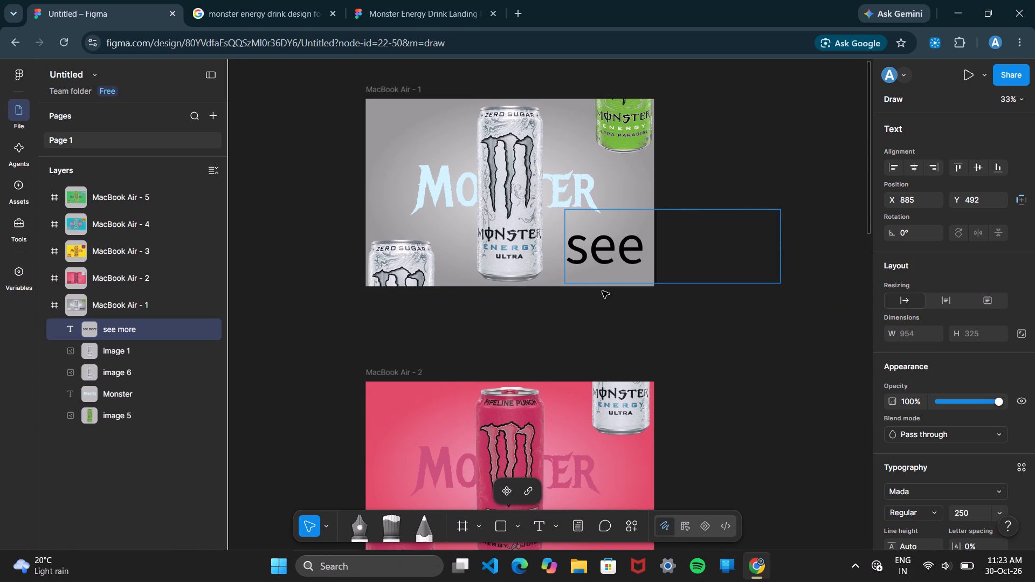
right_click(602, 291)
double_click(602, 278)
Move the "see more" text over the central can to about X 386, Y 471 and set its font size to 40.
drag(624, 263, 558, 240)
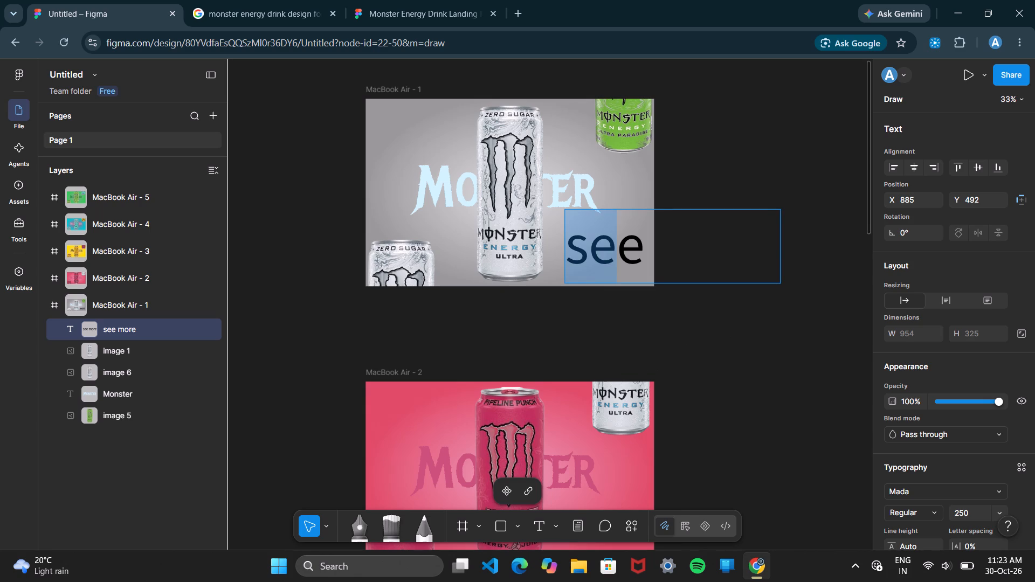
drag(558, 240, 643, 273)
click(643, 273)
drag(611, 296, 612, 275)
drag(612, 275, 500, 271)
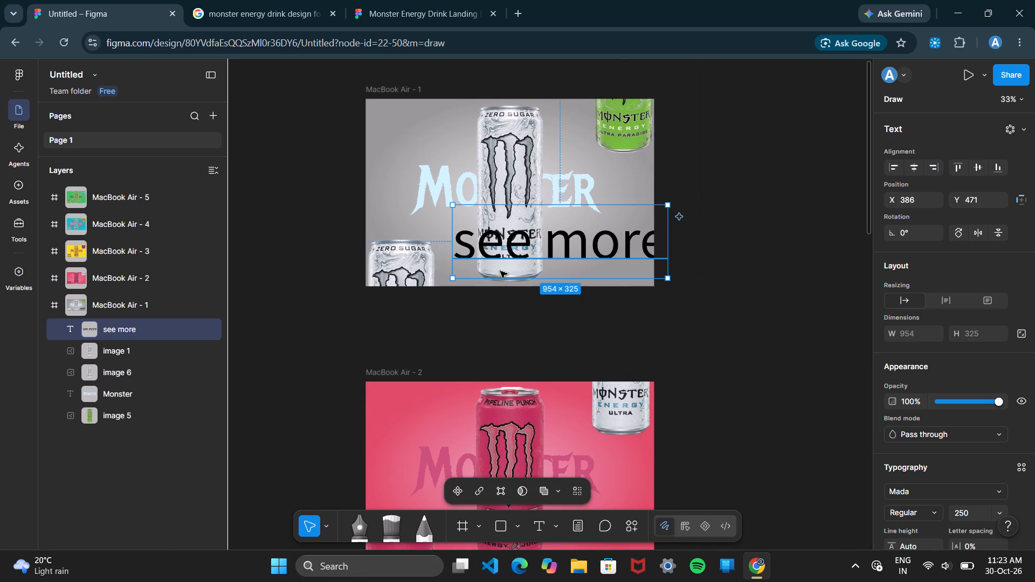
click(993, 508)
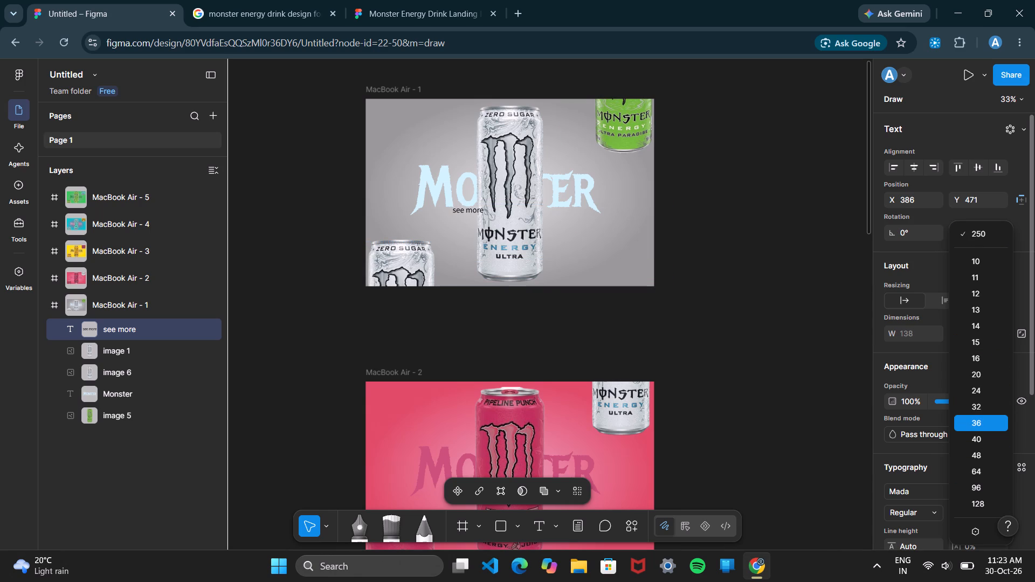
click(974, 438)
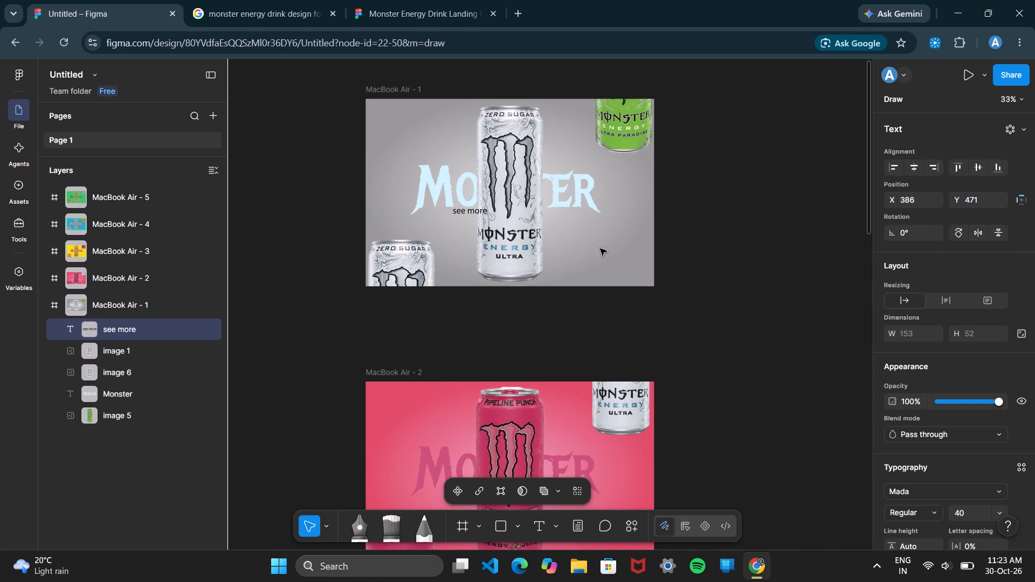
Place the "see more" text in the lower-right corner of MacBook Air - 1, keeping it on one upright line.
drag(479, 217, 492, 199)
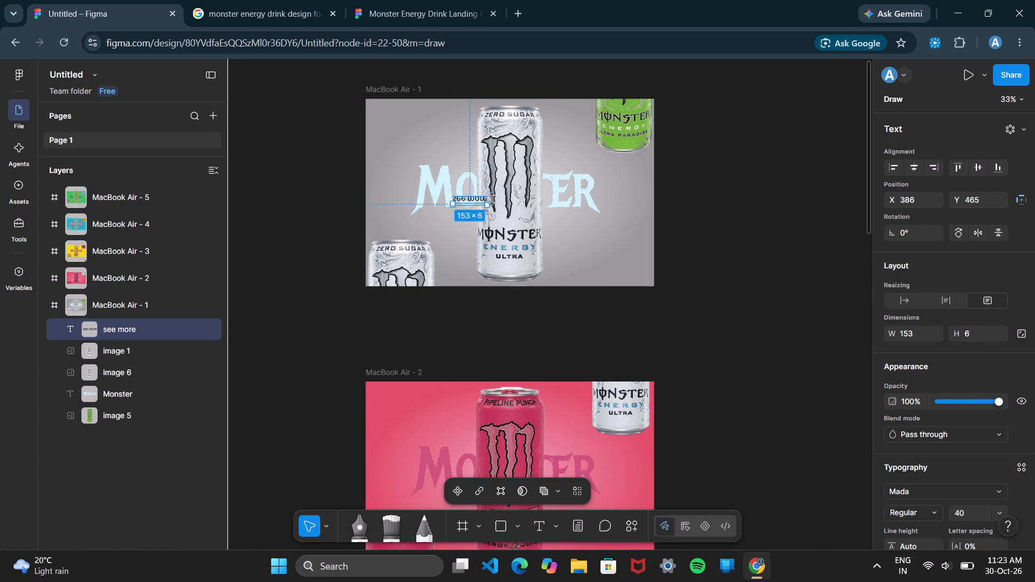
drag(492, 199, 501, 218)
drag(473, 210, 630, 272)
click(689, 270)
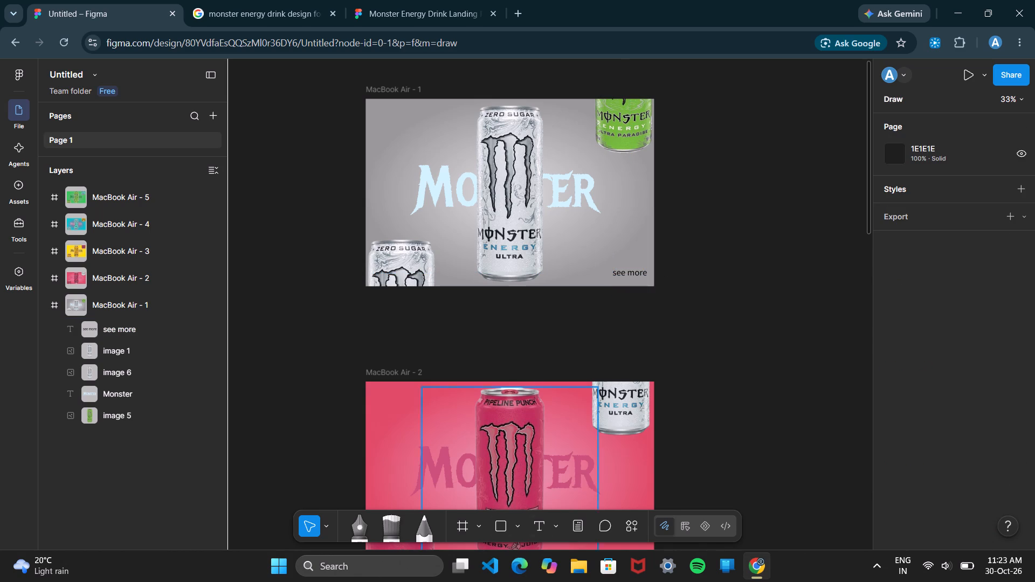
Draw a rectangle and size it to about 272 × 87, placing it just outside MacBook Air - 1, beside the "see more" text.
click(495, 527)
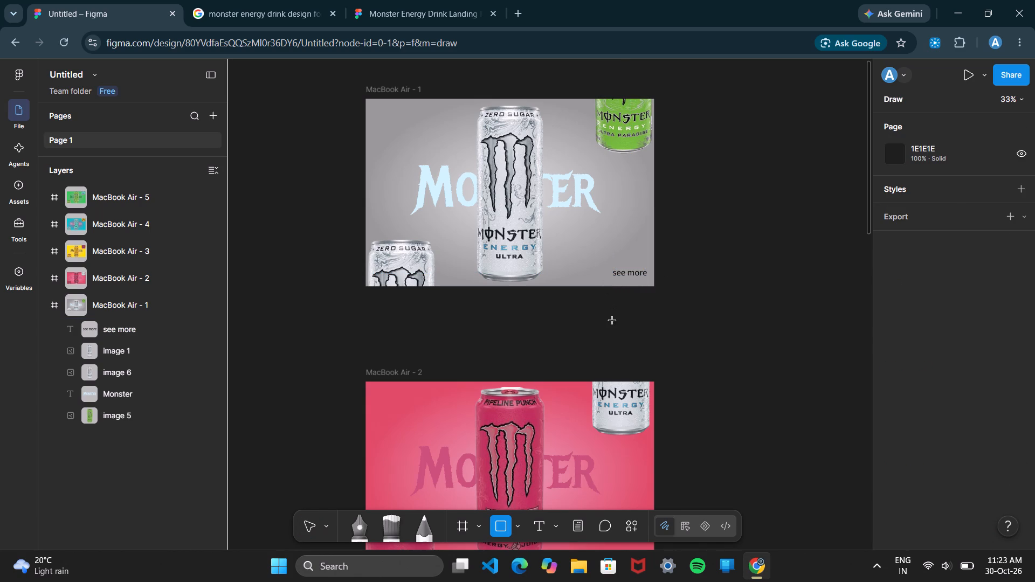
drag(612, 321, 588, 270)
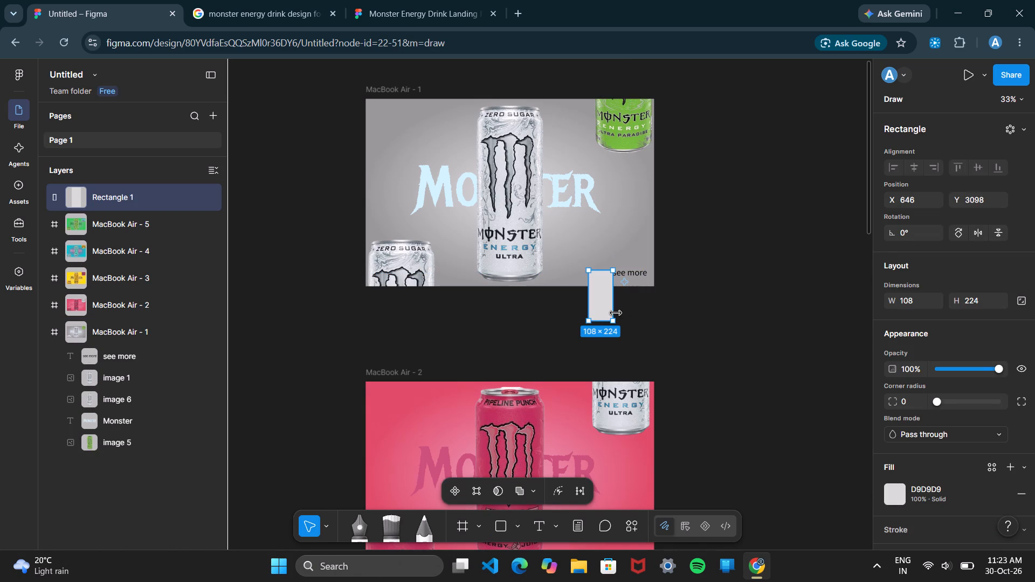
drag(616, 313, 670, 281)
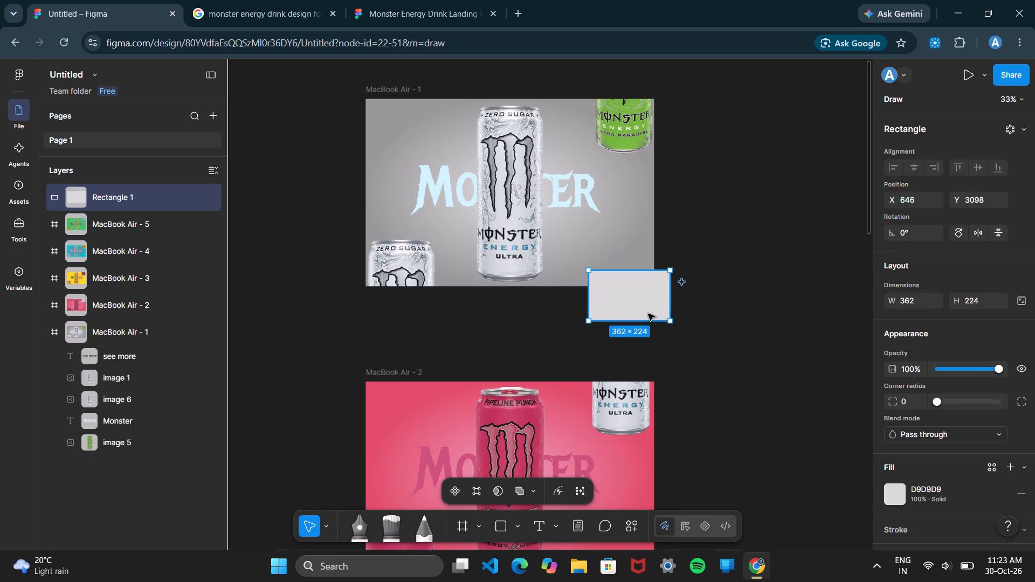
drag(648, 322, 651, 290)
drag(643, 280, 619, 253)
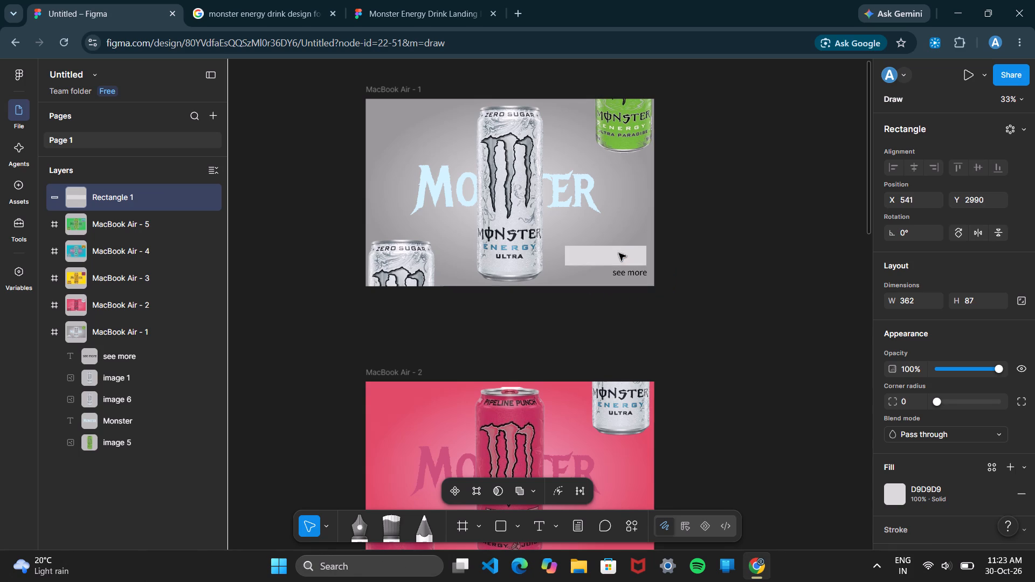
drag(619, 253, 706, 263)
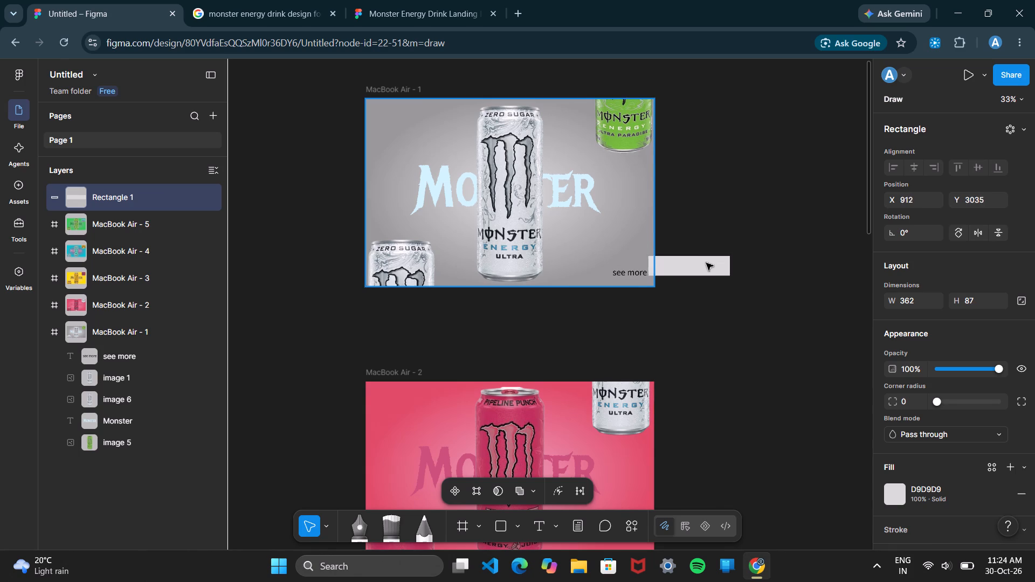
drag(706, 263, 715, 258)
drag(660, 254, 680, 258)
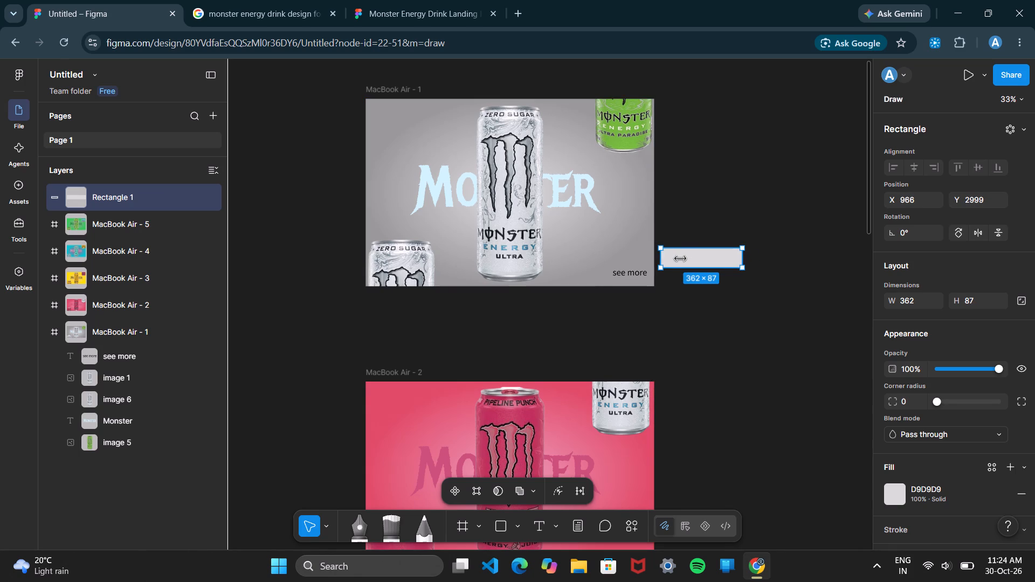
drag(680, 258, 681, 258)
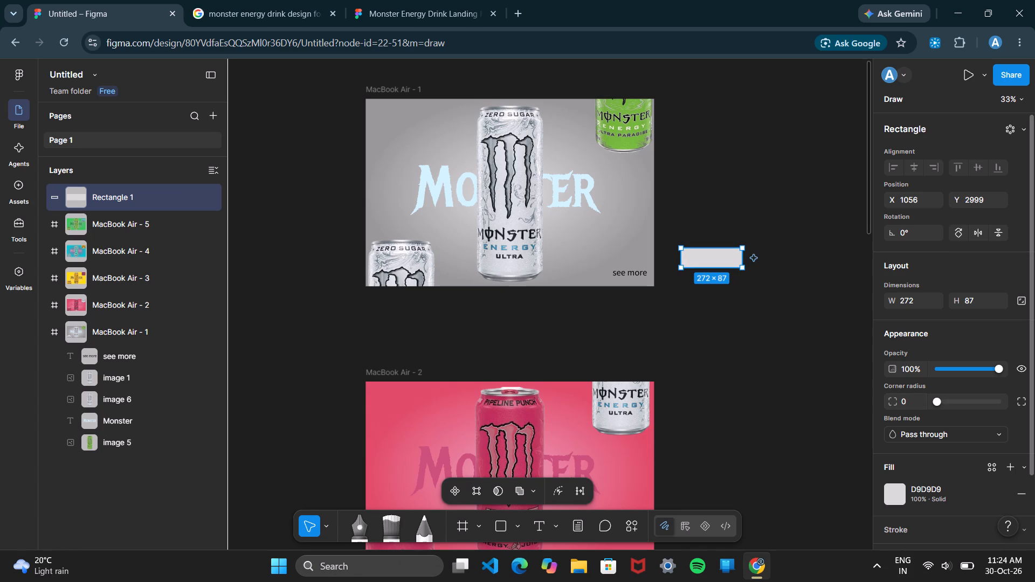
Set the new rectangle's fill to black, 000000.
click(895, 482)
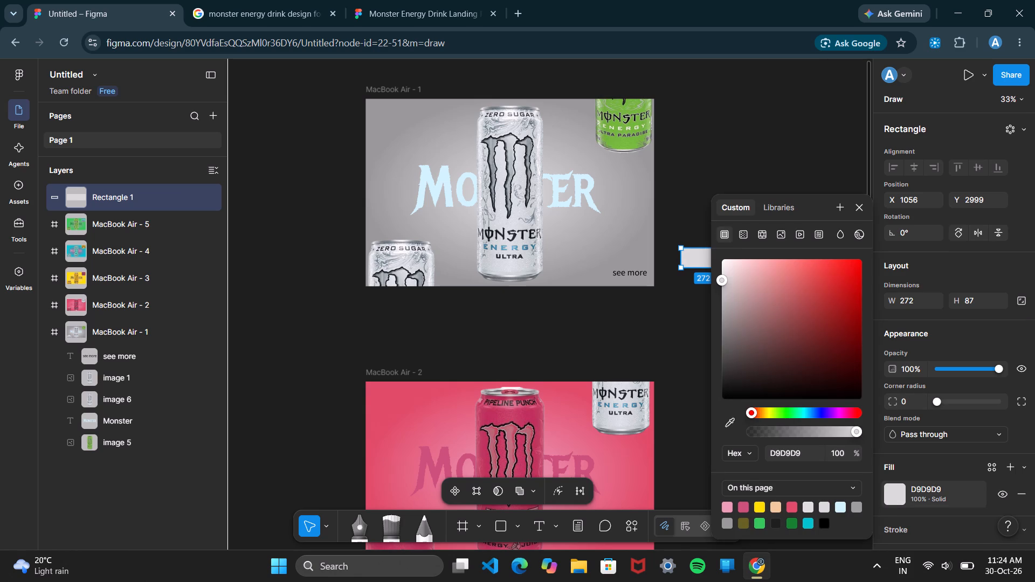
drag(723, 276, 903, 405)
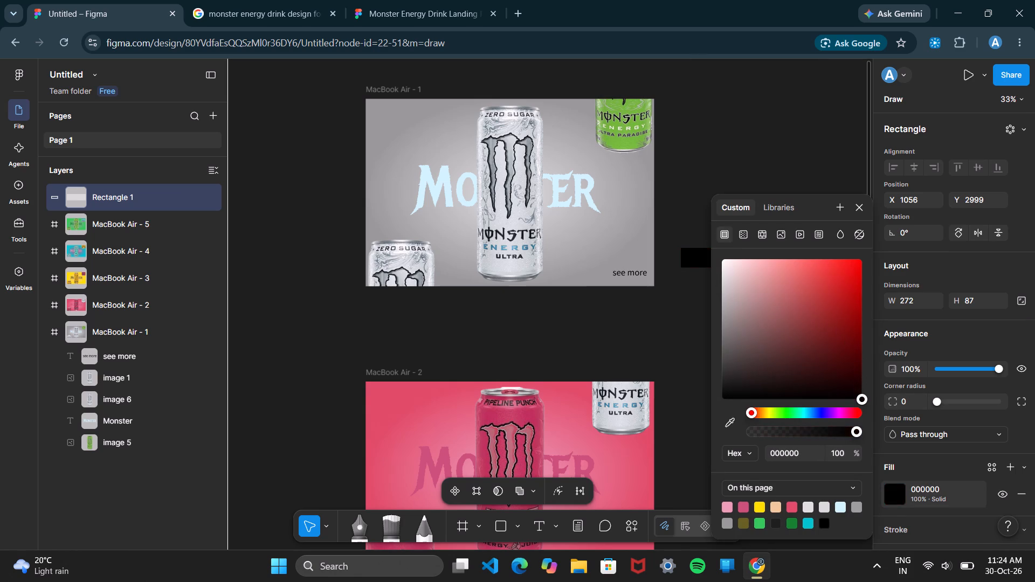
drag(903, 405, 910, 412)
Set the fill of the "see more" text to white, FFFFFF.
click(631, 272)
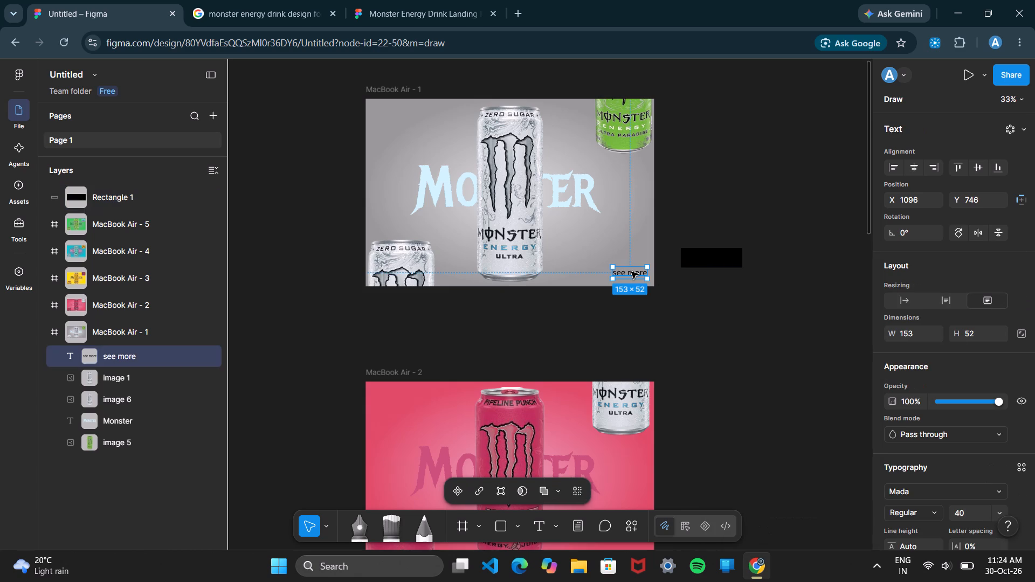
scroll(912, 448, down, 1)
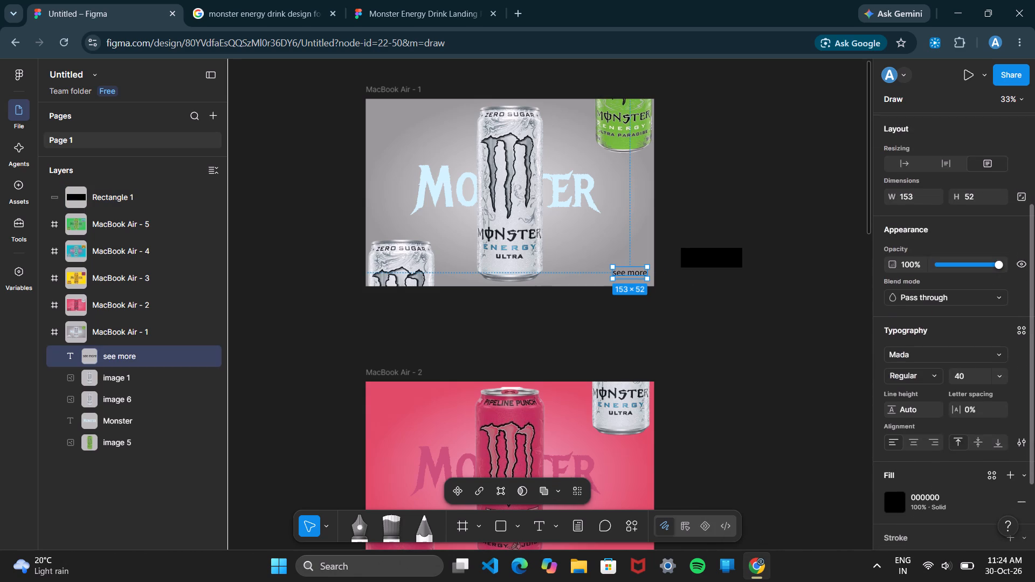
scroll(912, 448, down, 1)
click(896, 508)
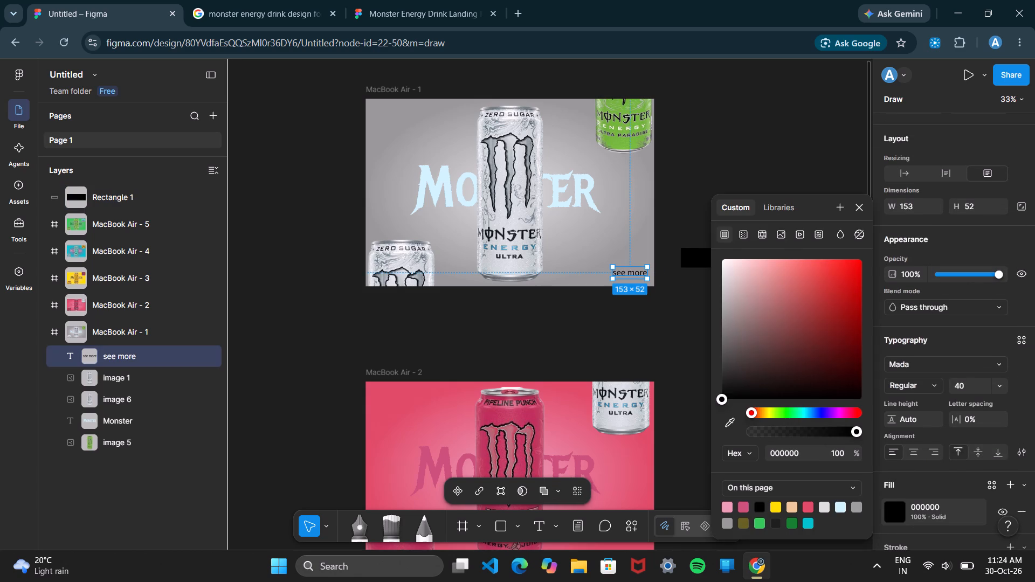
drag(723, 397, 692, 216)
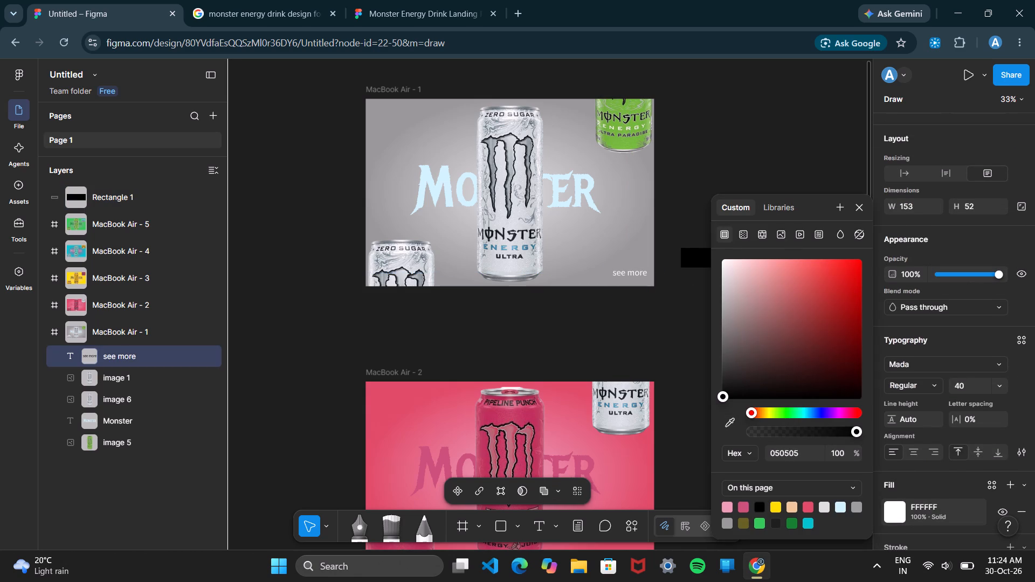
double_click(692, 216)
Place the rectangle in the lower-right corner of MacBook Air - 1 at about X 993, Y 718, moving the "see more" text outside the frame.
drag(719, 264, 636, 269)
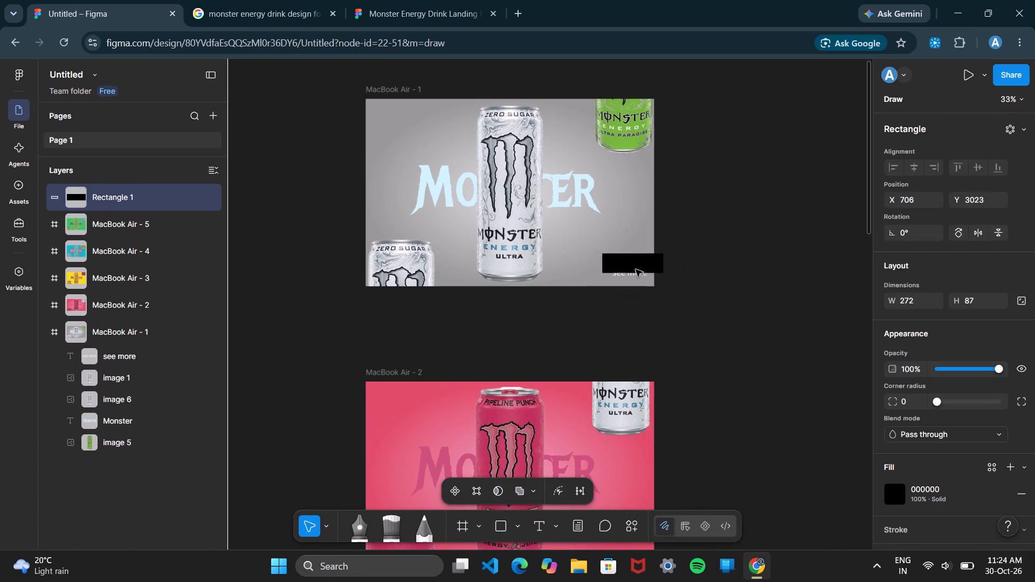
drag(636, 269, 630, 255)
click(636, 272)
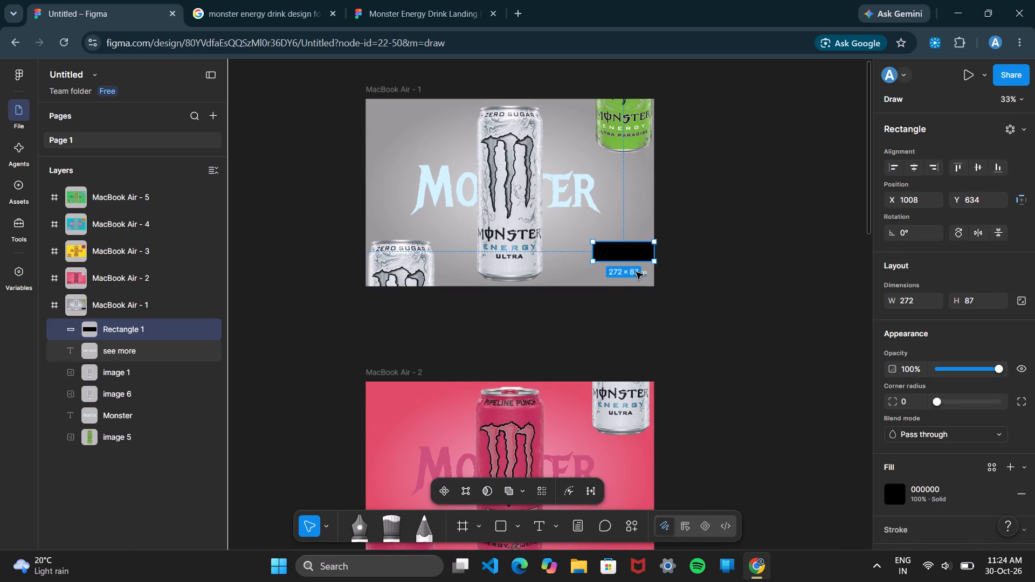
drag(635, 272, 701, 238)
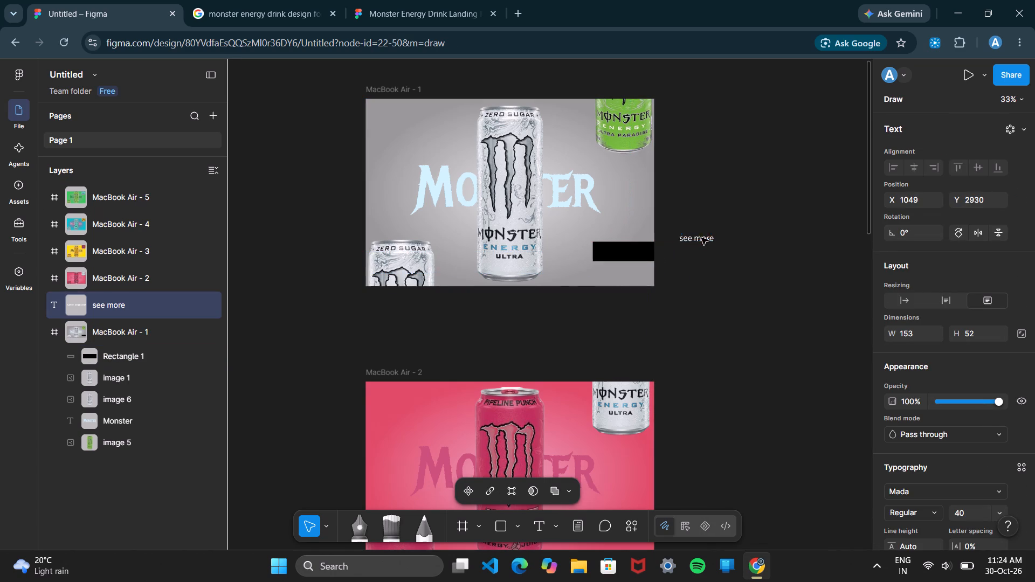
drag(617, 239, 627, 251)
click(627, 251)
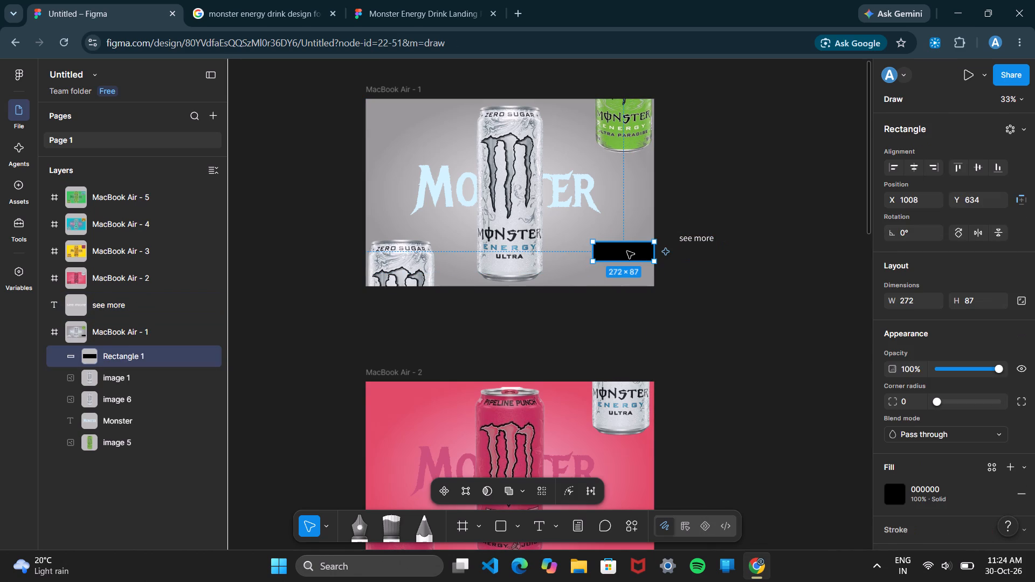
drag(627, 251, 622, 274)
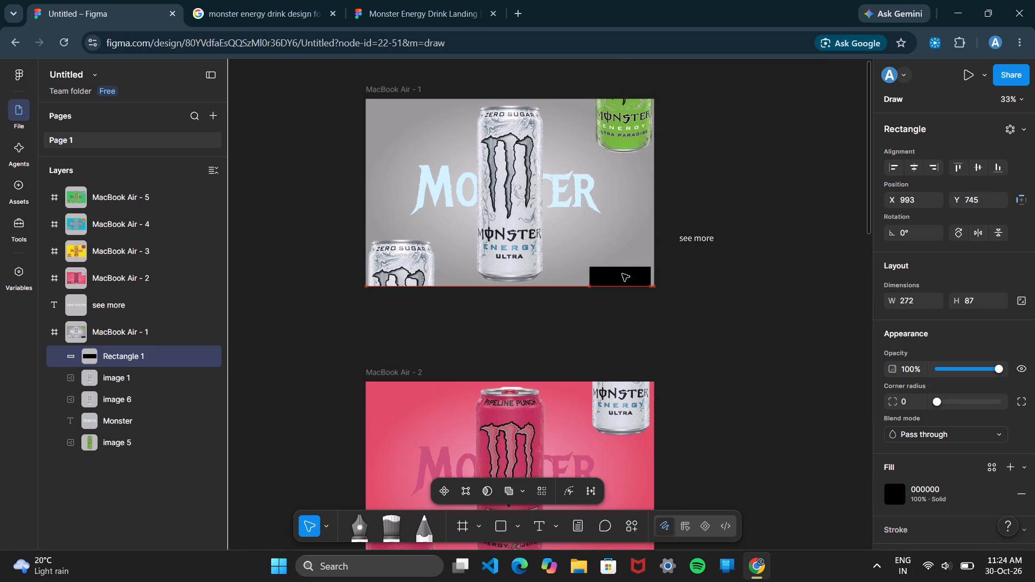
drag(622, 274, 619, 271)
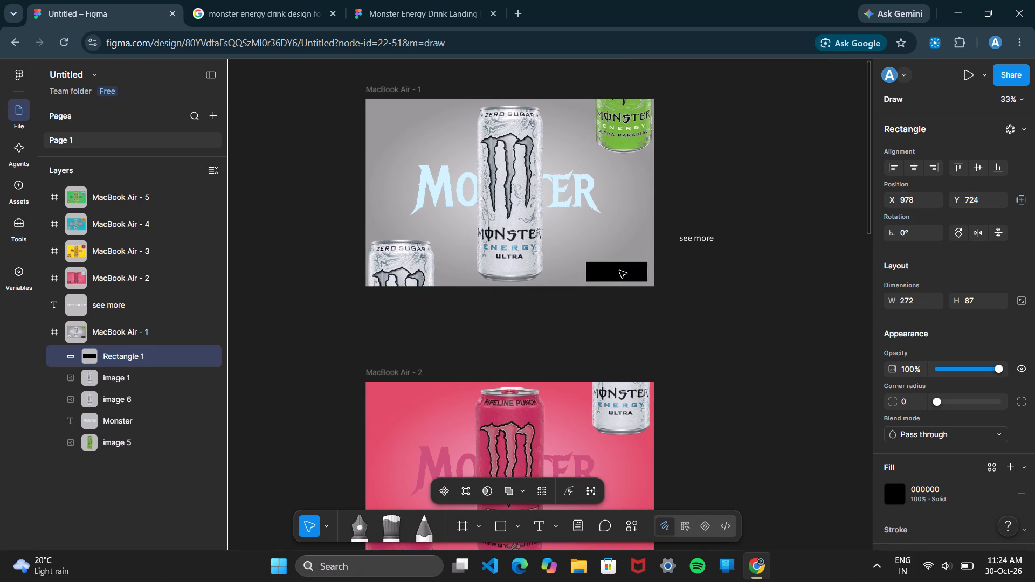
drag(619, 271, 623, 270)
click(623, 270)
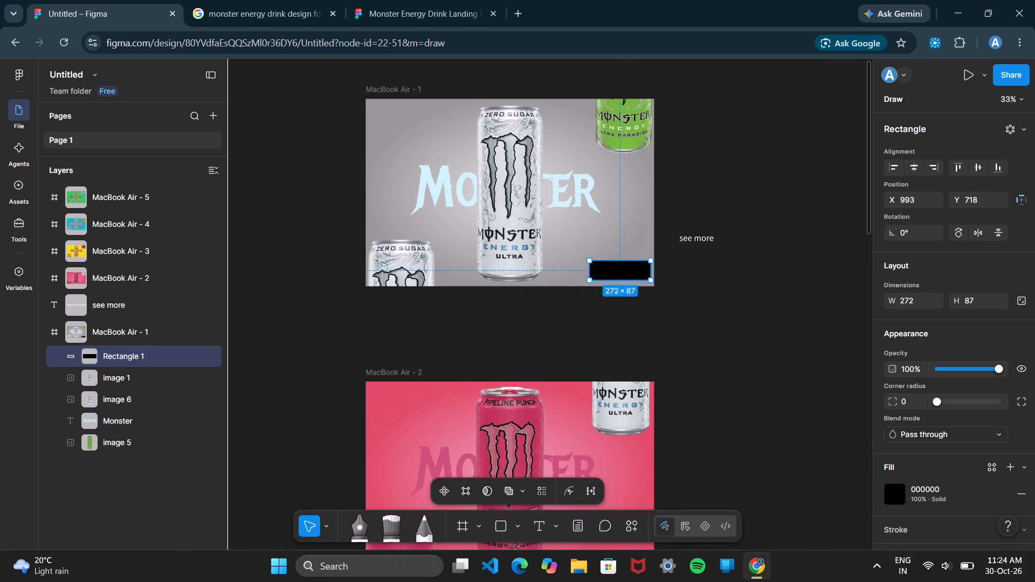
Set the corner rectangle's fill to a light grey, BAB7B7.
click(900, 487)
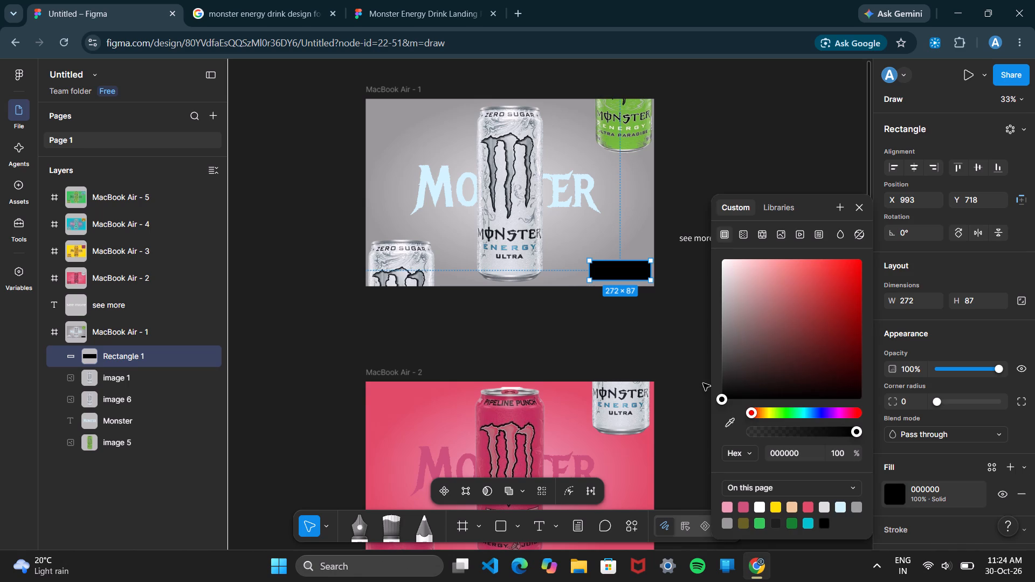
drag(726, 399, 724, 297)
click(689, 294)
Bring the "see more" text back into MacBook Air - 1, over the grey rectangle at about X 1068, Y 736.
drag(695, 239, 689, 245)
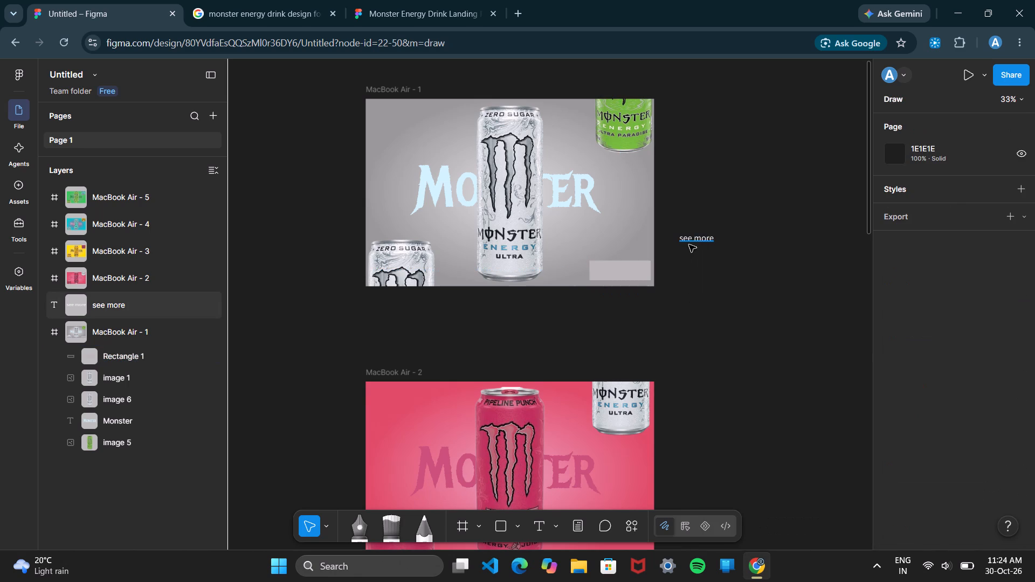
drag(689, 245, 623, 271)
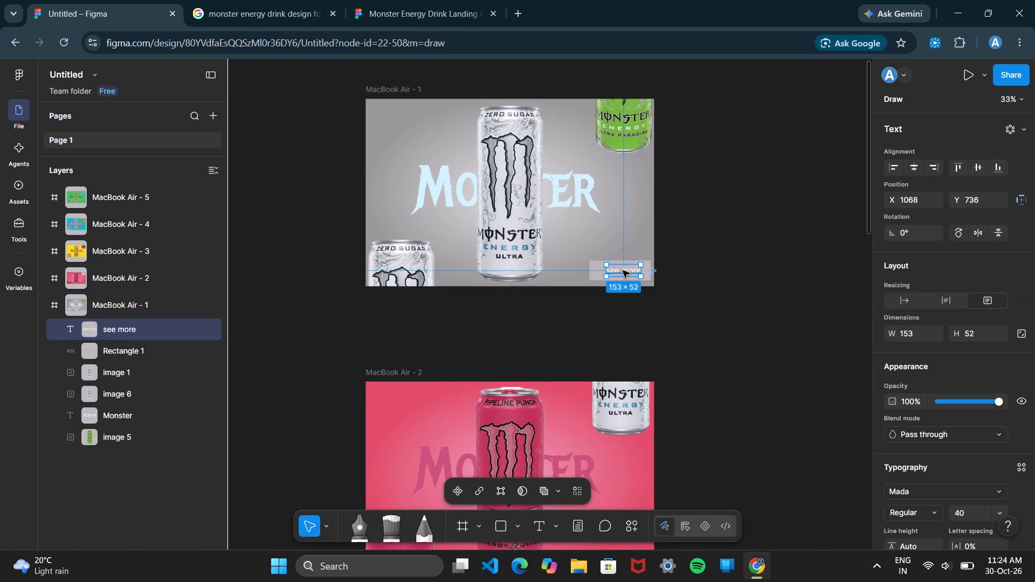
Set the fill of the "see more" text to black, 000000.
scroll(951, 432, down, 2)
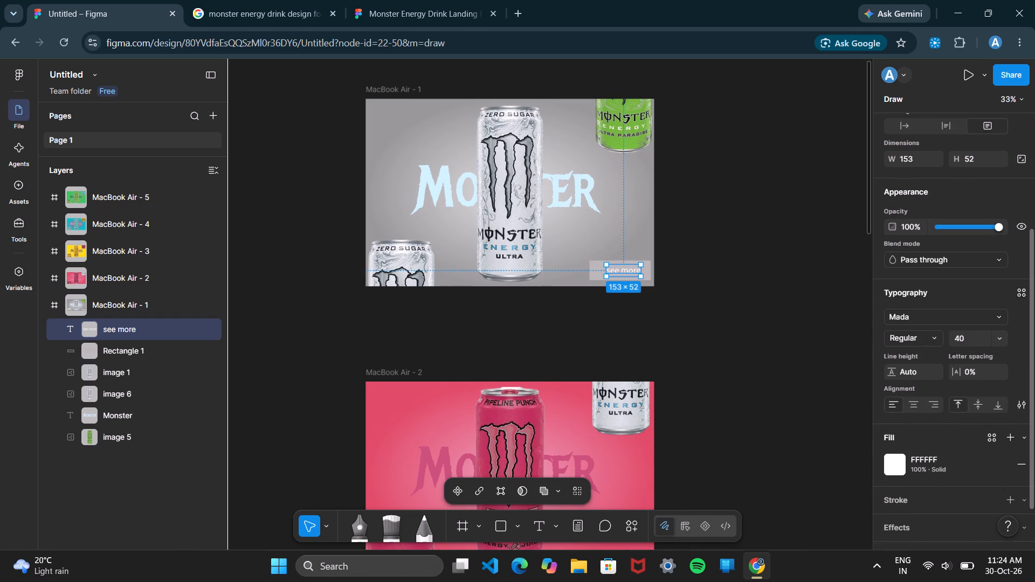
click(894, 463)
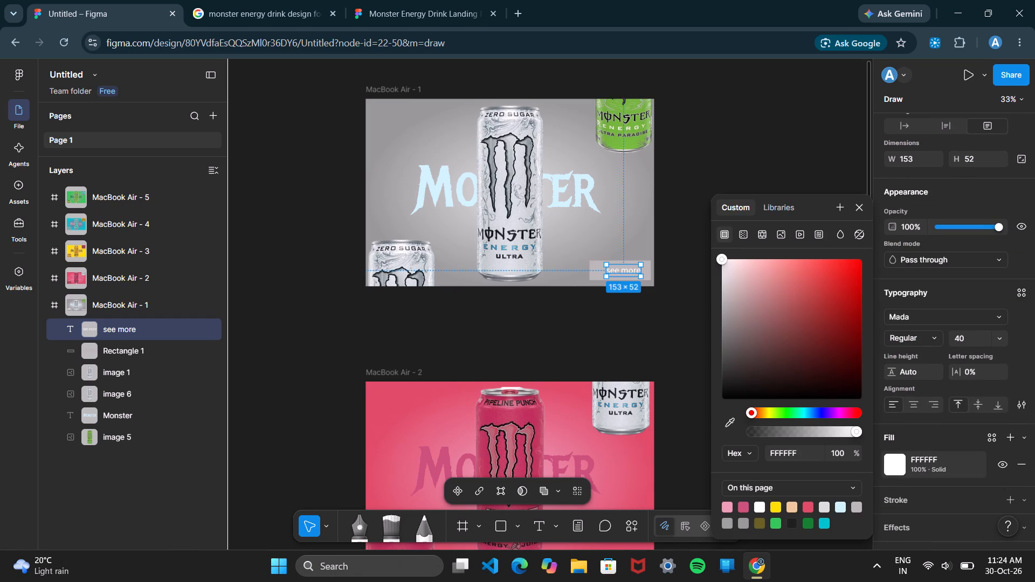
click(786, 394)
drag(786, 394, 703, 389)
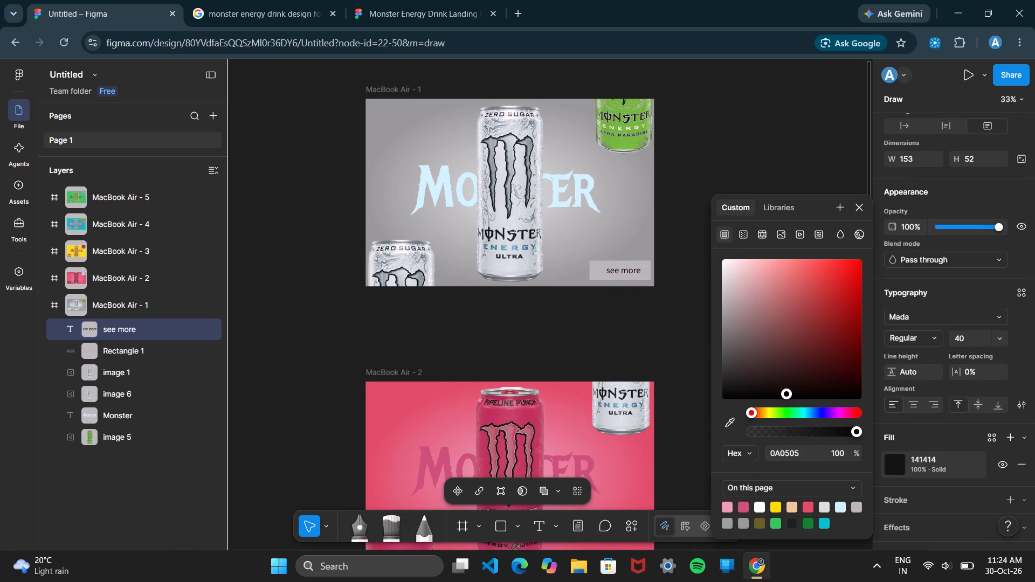
drag(703, 389, 719, 401)
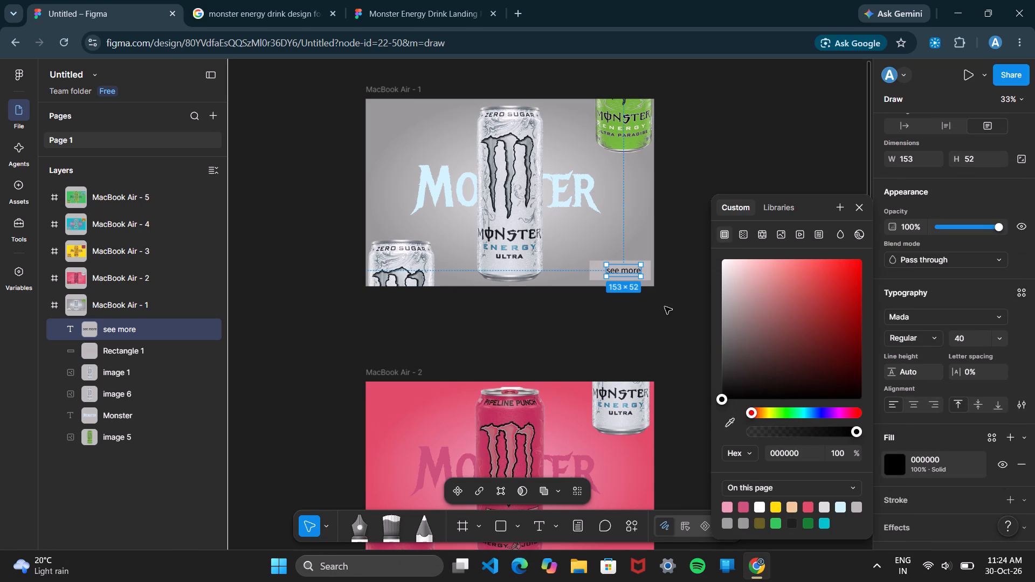
click(665, 307)
Centre the "see more" text on the grey rectangle at X 1052, Y 736.
click(633, 271)
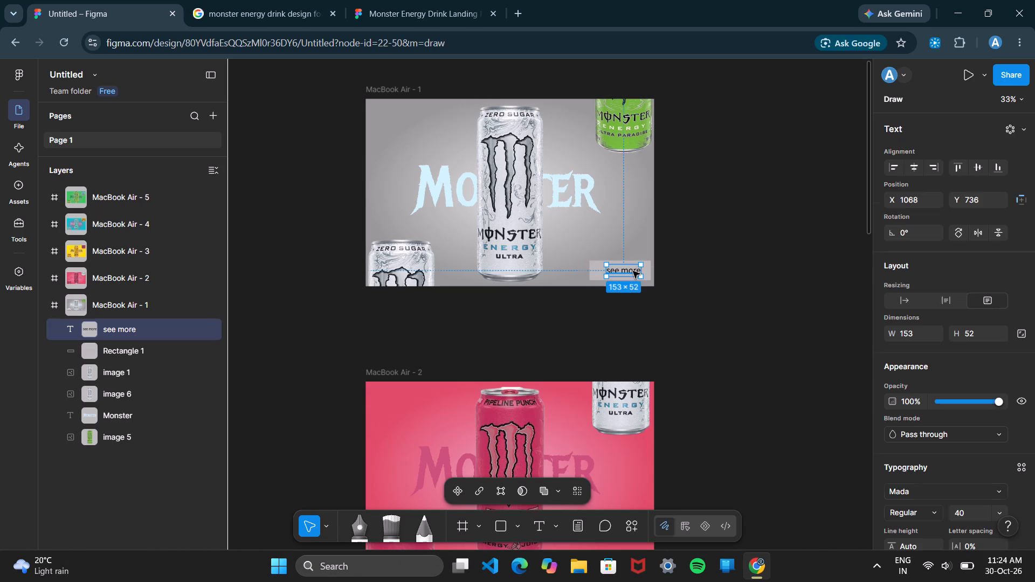
click(633, 271)
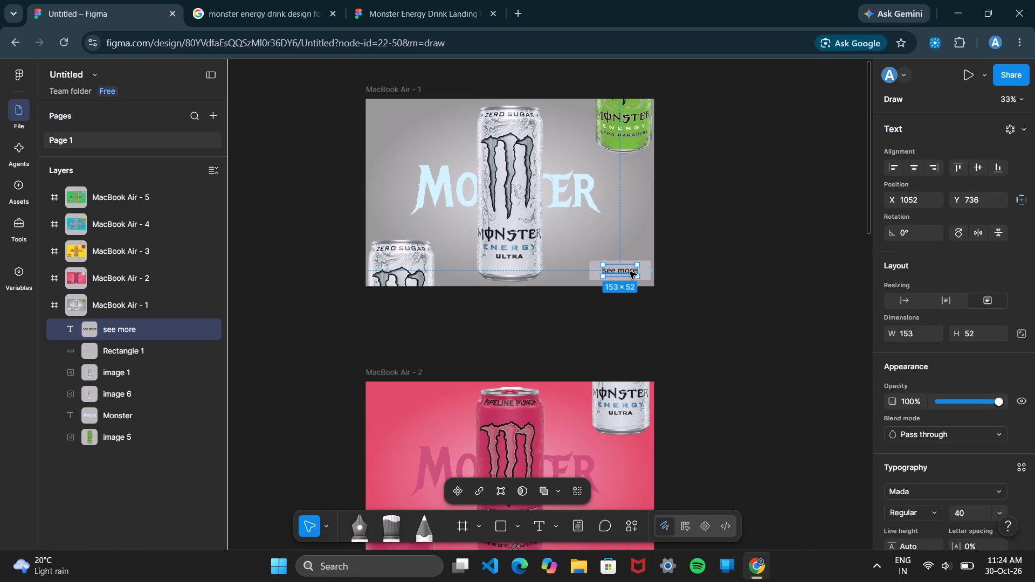
click(717, 259)
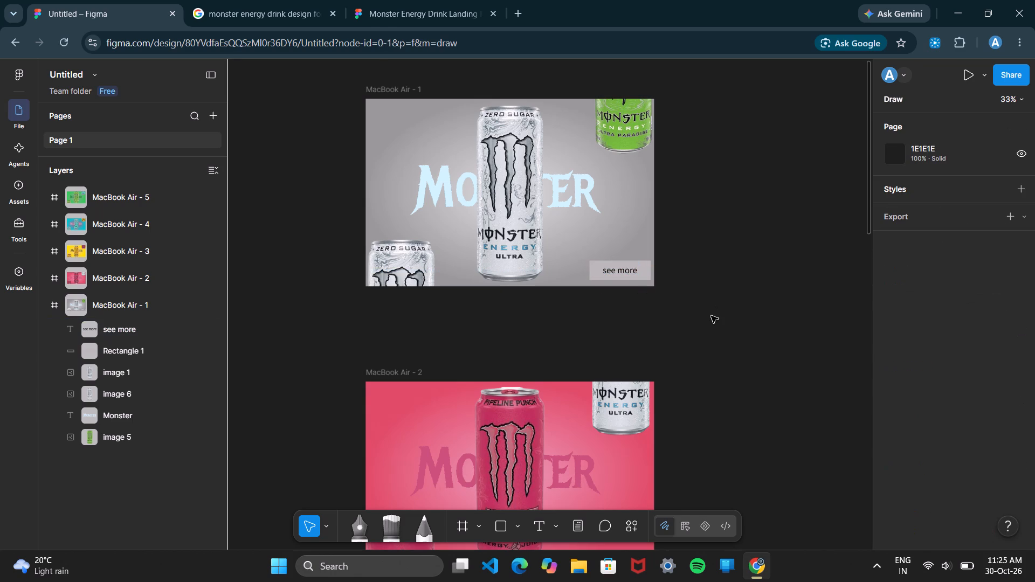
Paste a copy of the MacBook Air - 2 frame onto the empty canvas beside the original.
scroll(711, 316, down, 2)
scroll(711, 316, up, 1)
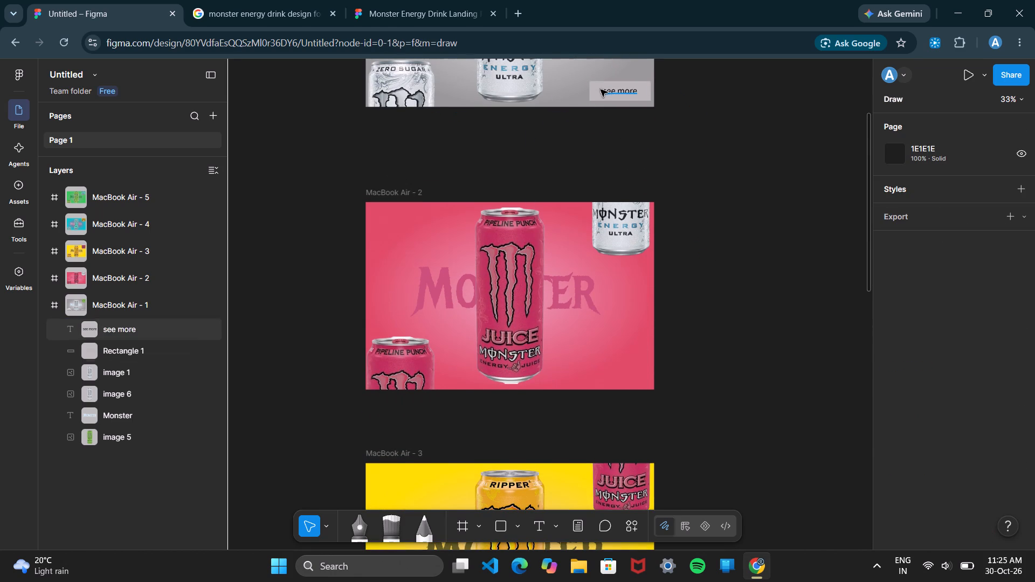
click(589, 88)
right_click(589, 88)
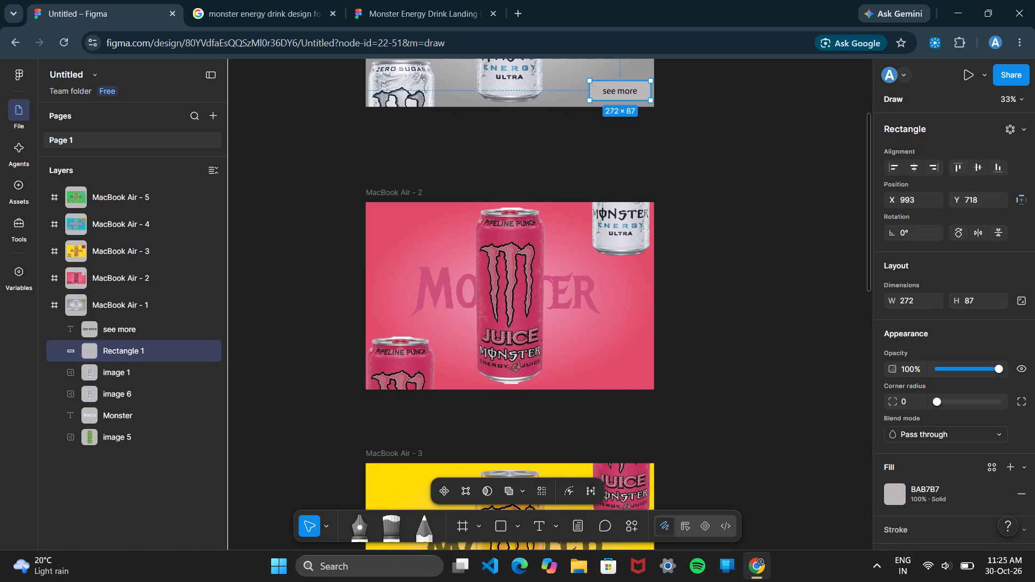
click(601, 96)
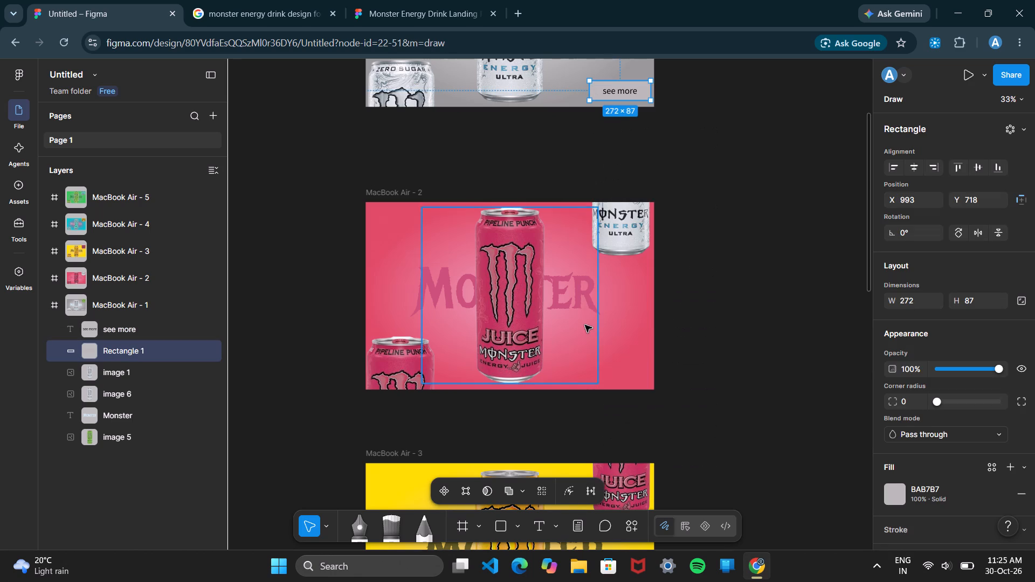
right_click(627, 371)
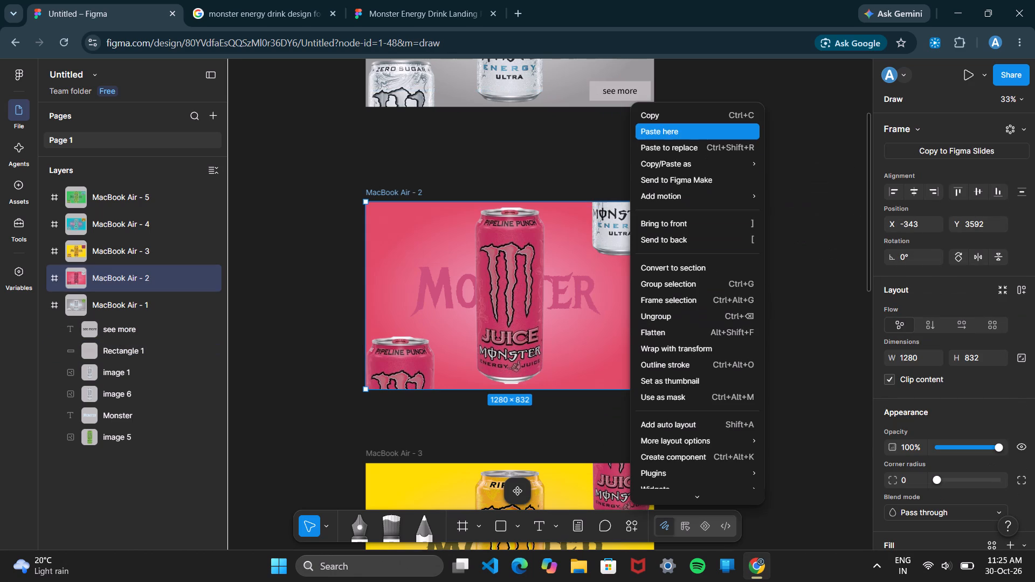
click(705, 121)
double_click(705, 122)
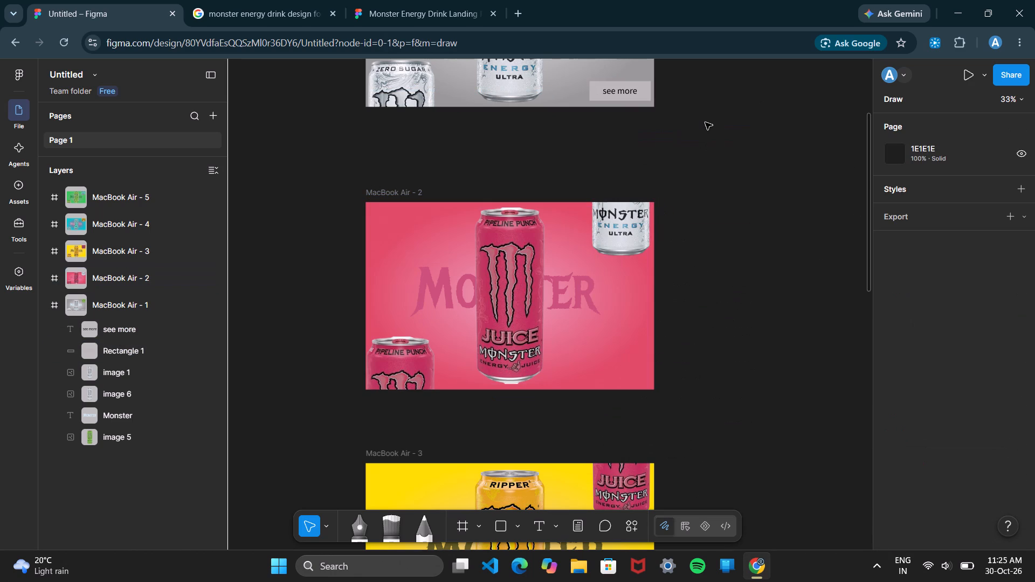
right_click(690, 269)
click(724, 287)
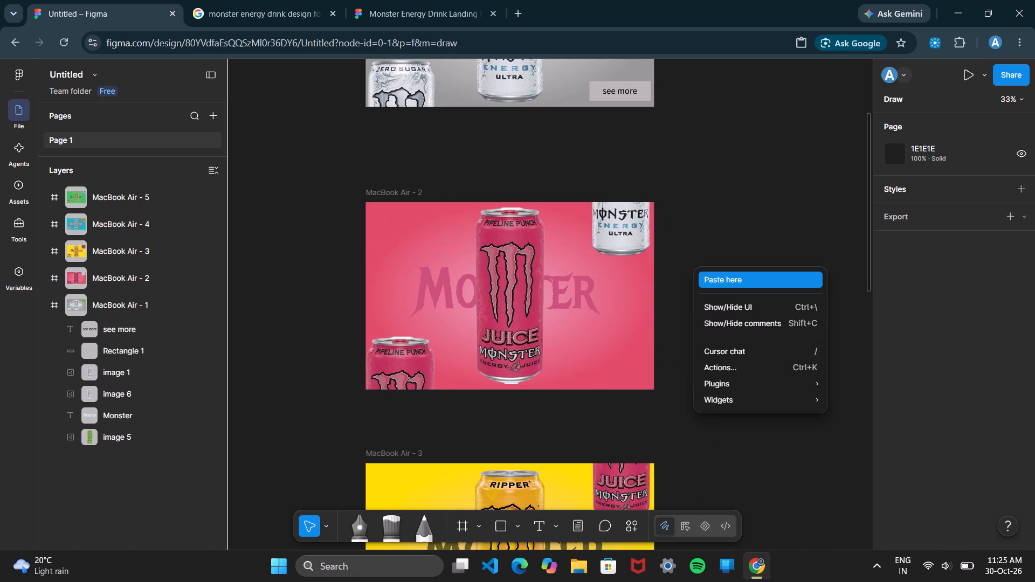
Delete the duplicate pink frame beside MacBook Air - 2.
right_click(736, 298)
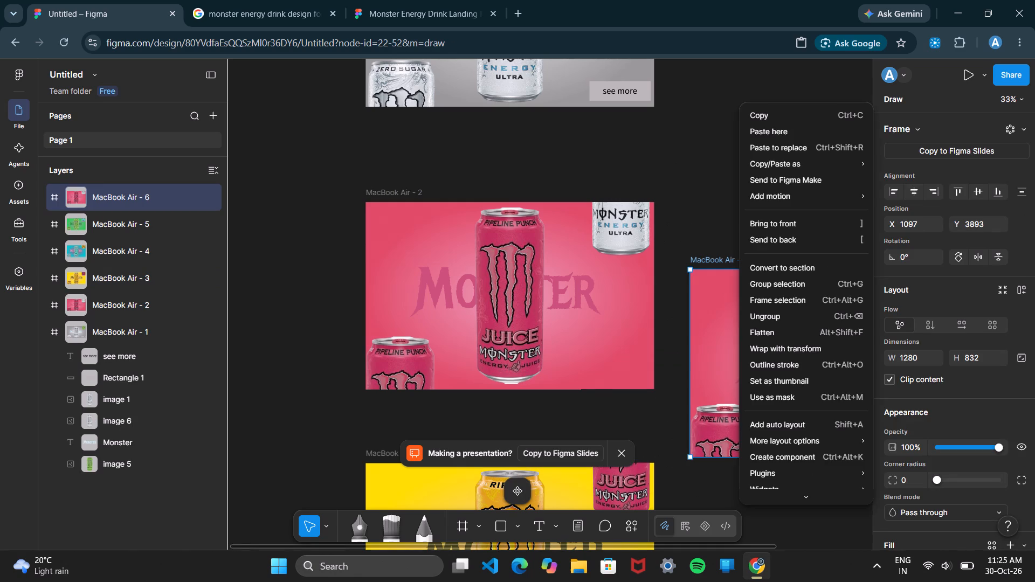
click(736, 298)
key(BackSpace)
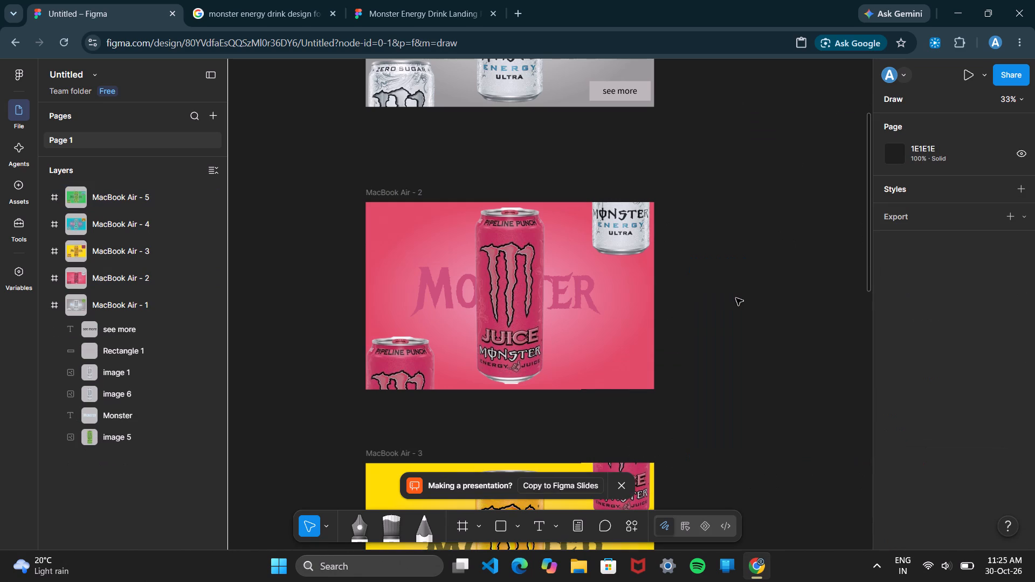
Copy the grey button rectangle from MacBook Air - 1 into MacBook Air - 2's lower-right corner, at about X 997, Y 720.
click(651, 99)
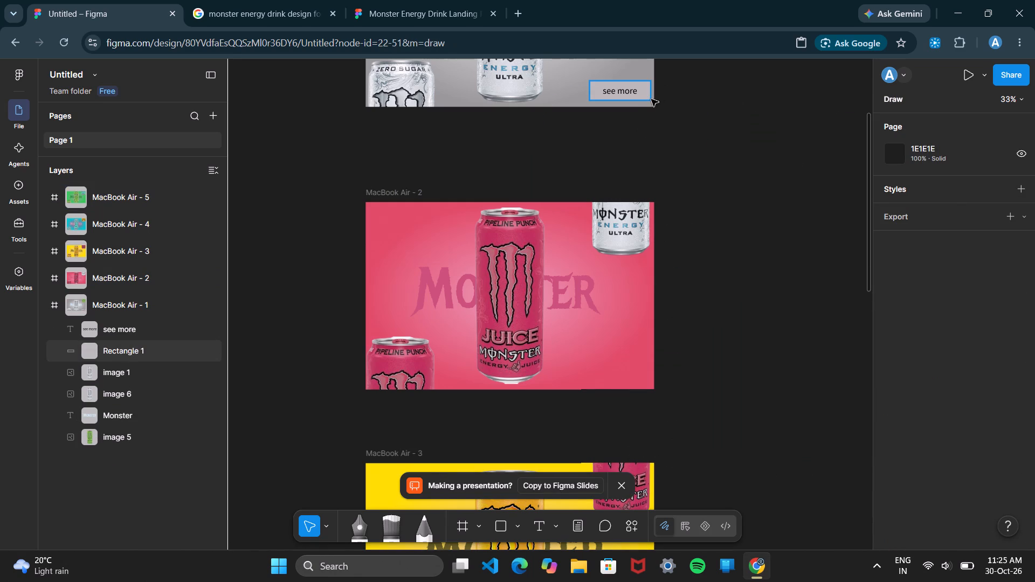
right_click(651, 99)
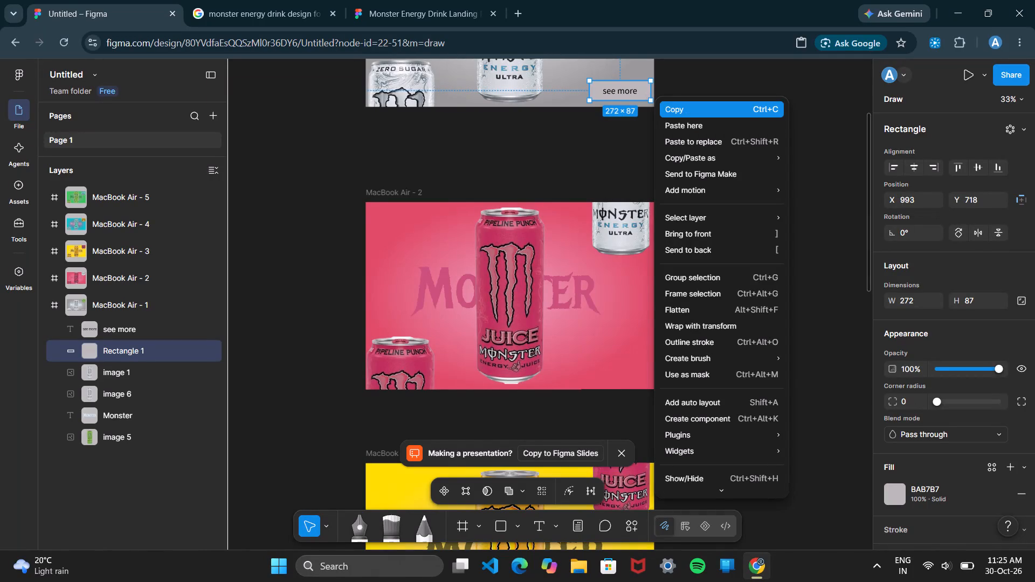
click(684, 109)
right_click(629, 331)
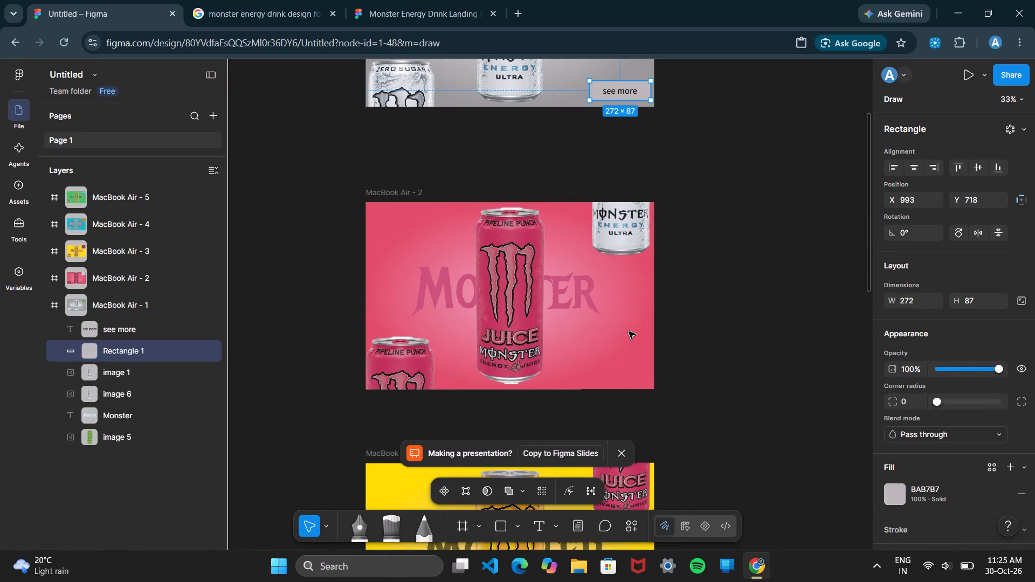
click(667, 138)
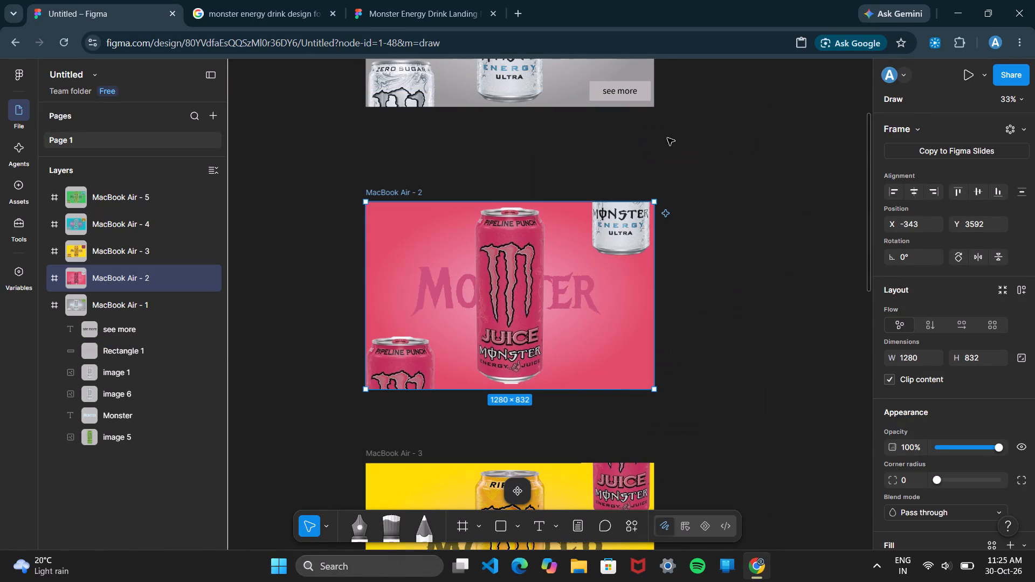
drag(652, 348, 615, 381)
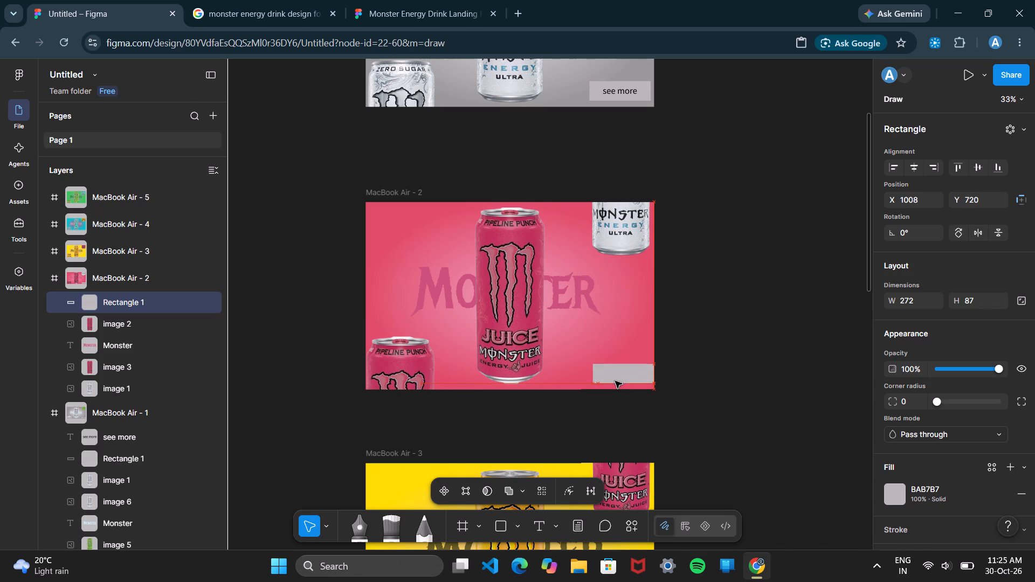
drag(615, 381, 611, 382)
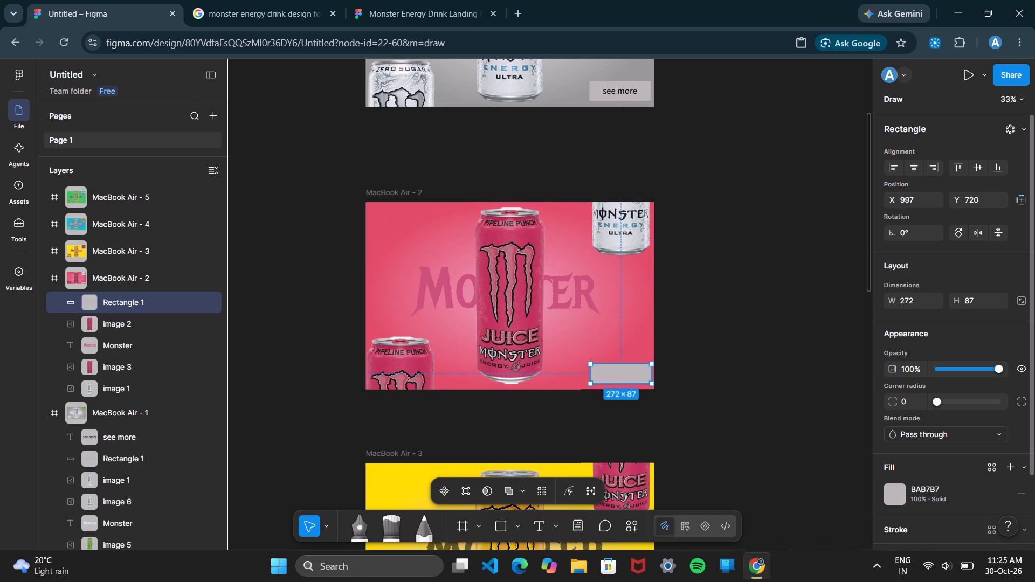
Set the fill of the MacBook Air - 2 button rectangle to the page's pink, CC507B.
click(899, 504)
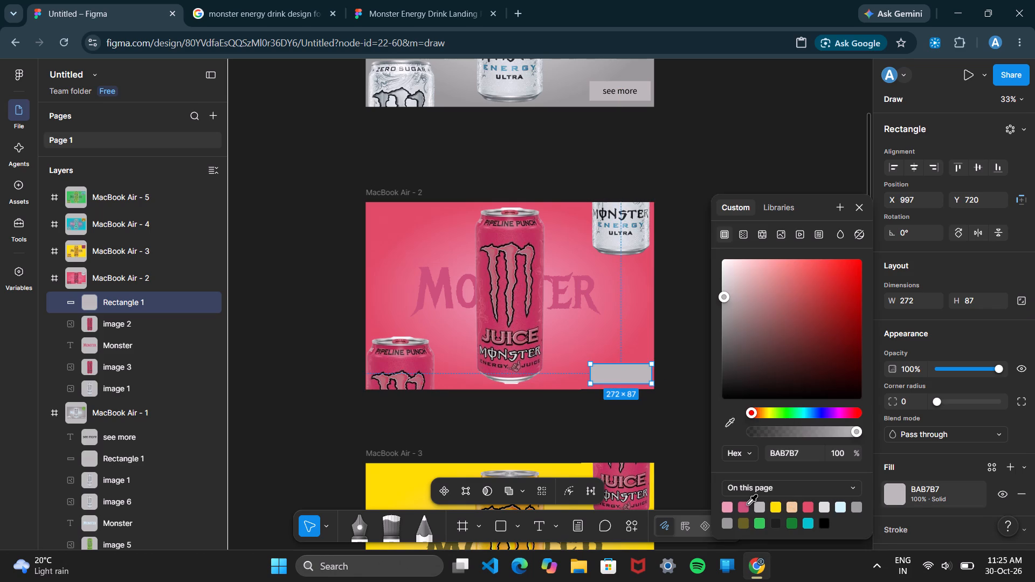
click(748, 504)
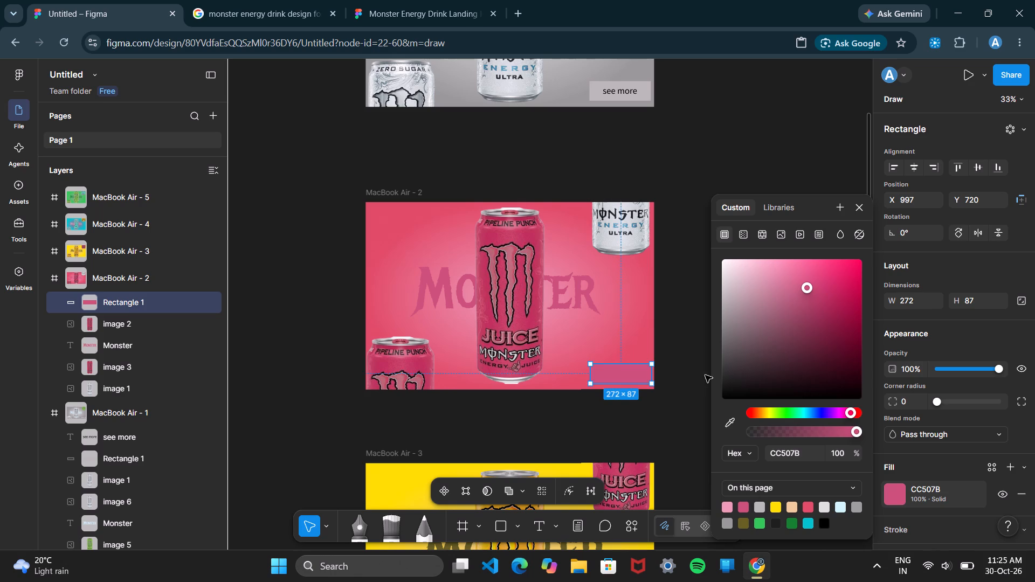
Copy the "see more" text from MacBook Air - 1 and centre it on MacBook Air - 2's pink rectangle at X 1056, Y 738.
click(626, 89)
click(626, 89)
right_click(626, 89)
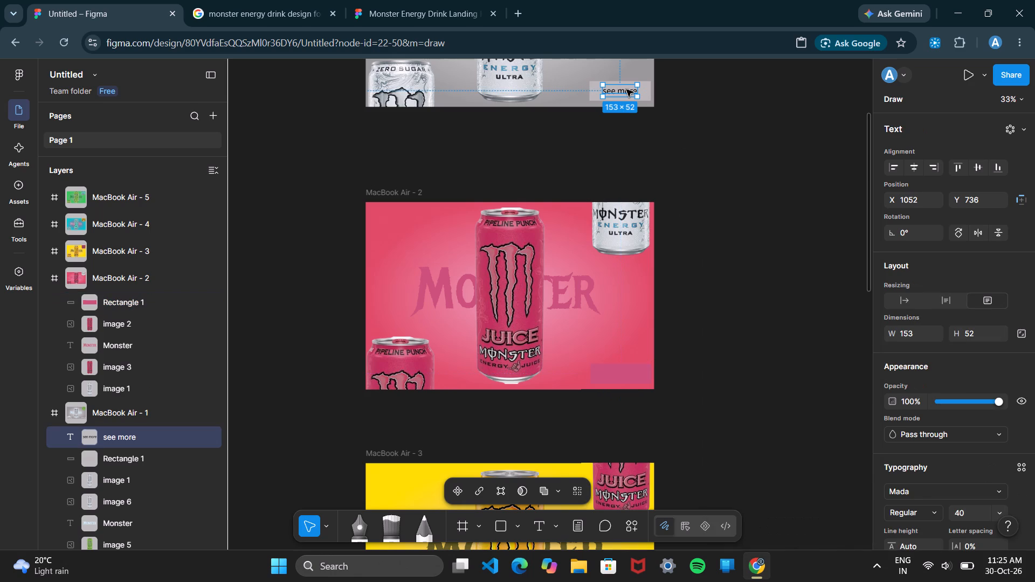
click(685, 92)
right_click(620, 371)
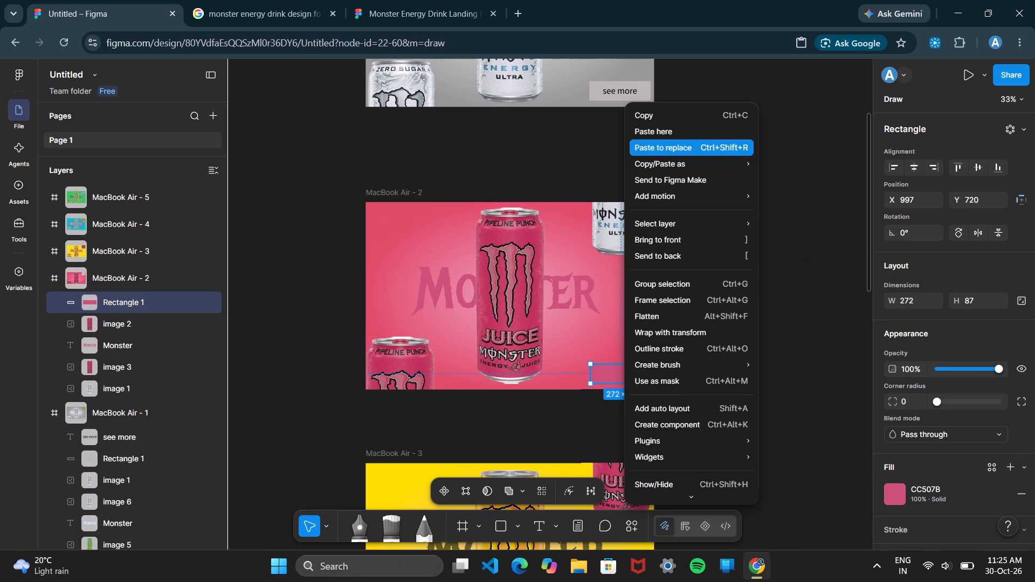
click(666, 123)
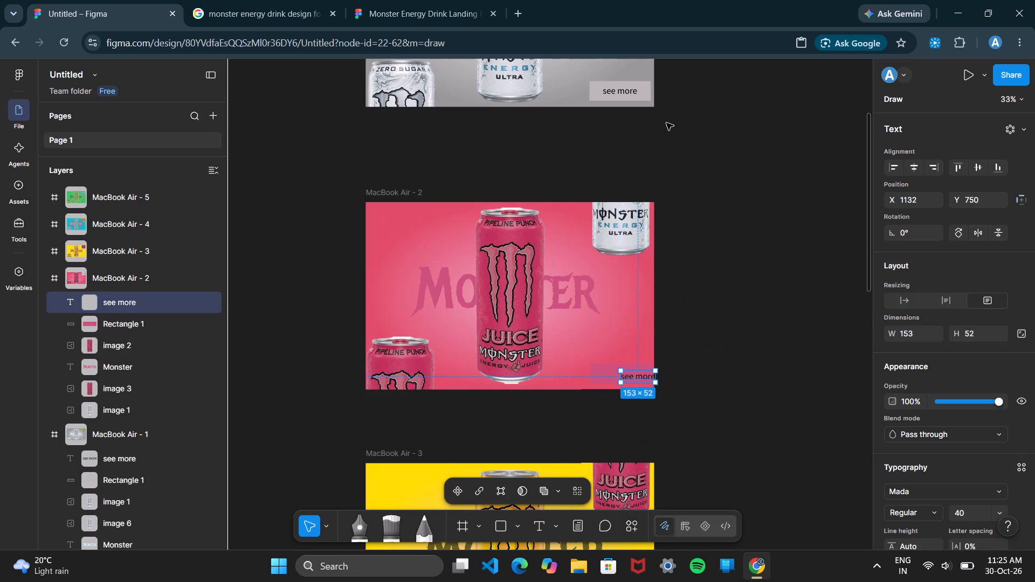
drag(645, 376, 621, 377)
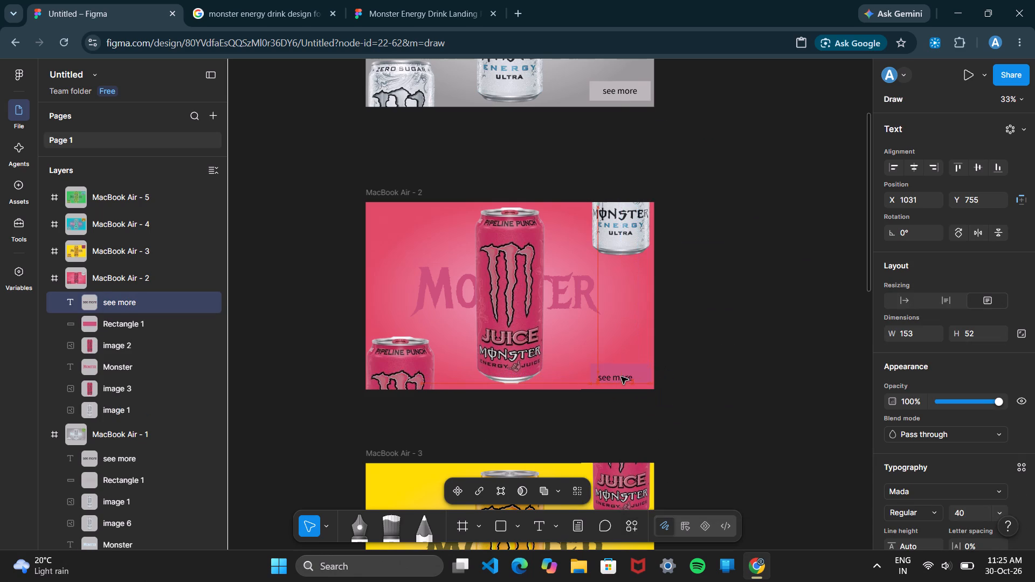
drag(621, 377, 629, 372)
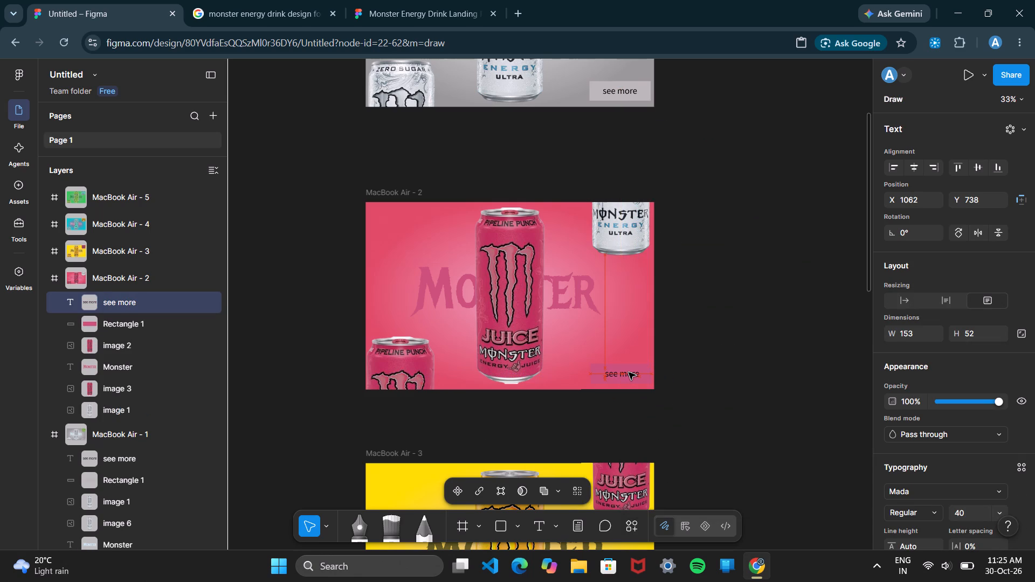
drag(629, 372, 627, 373)
click(738, 349)
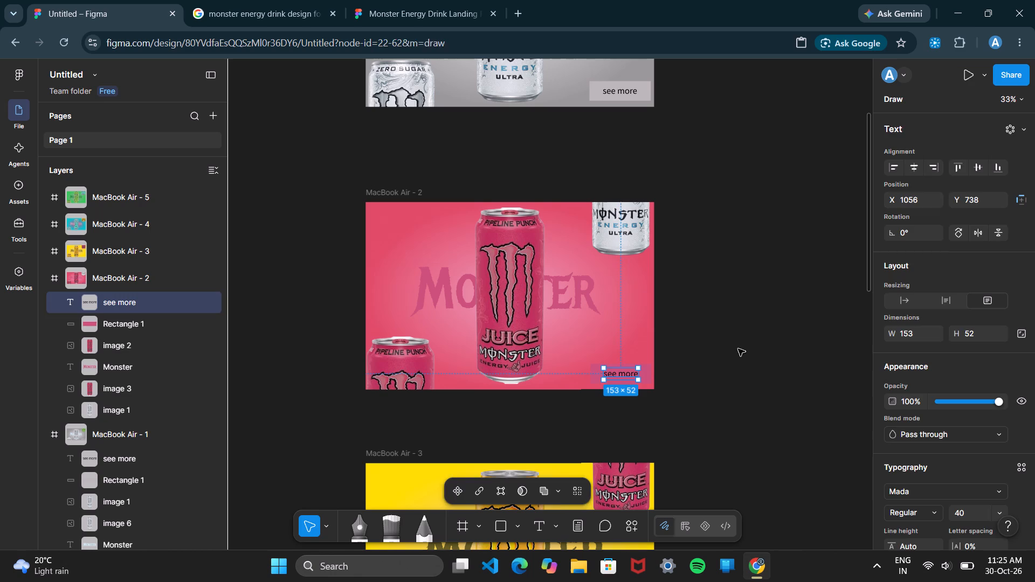
Paste the "see more" text into the lower-right area of MacBook Air - 3, at about X 1120, Y 625.
scroll(738, 349, down, 1)
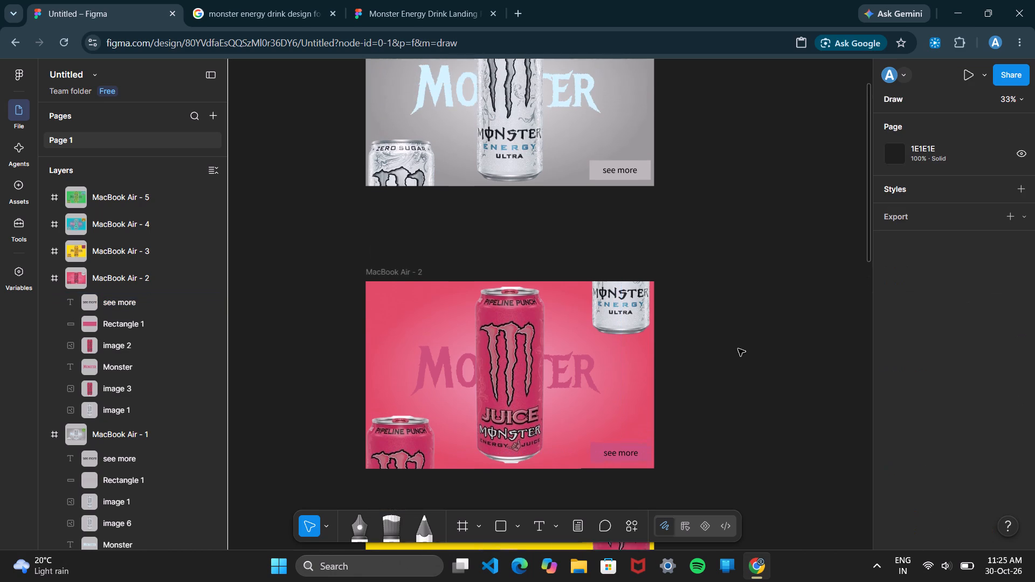
scroll(738, 349, down, 2)
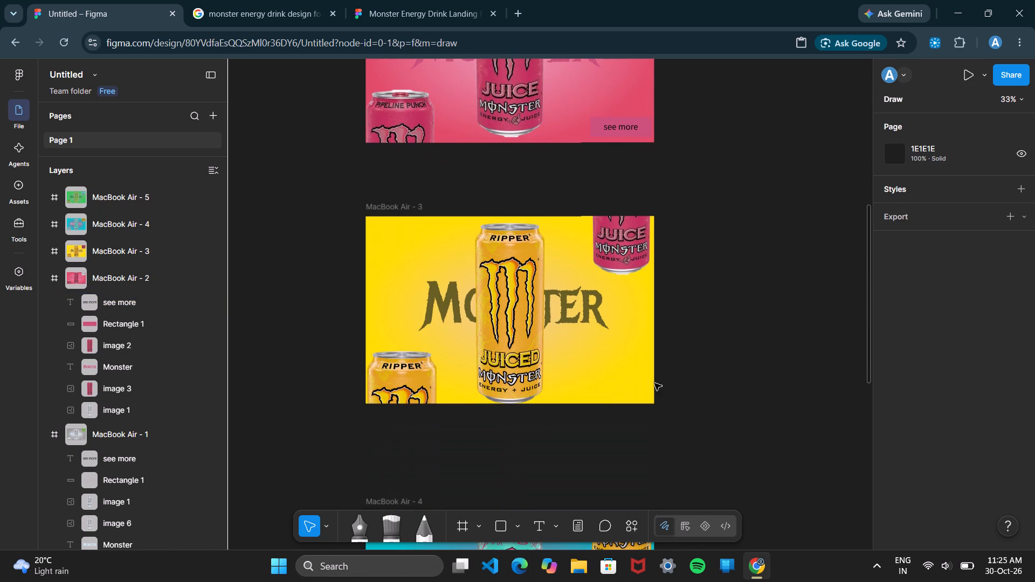
right_click(618, 357)
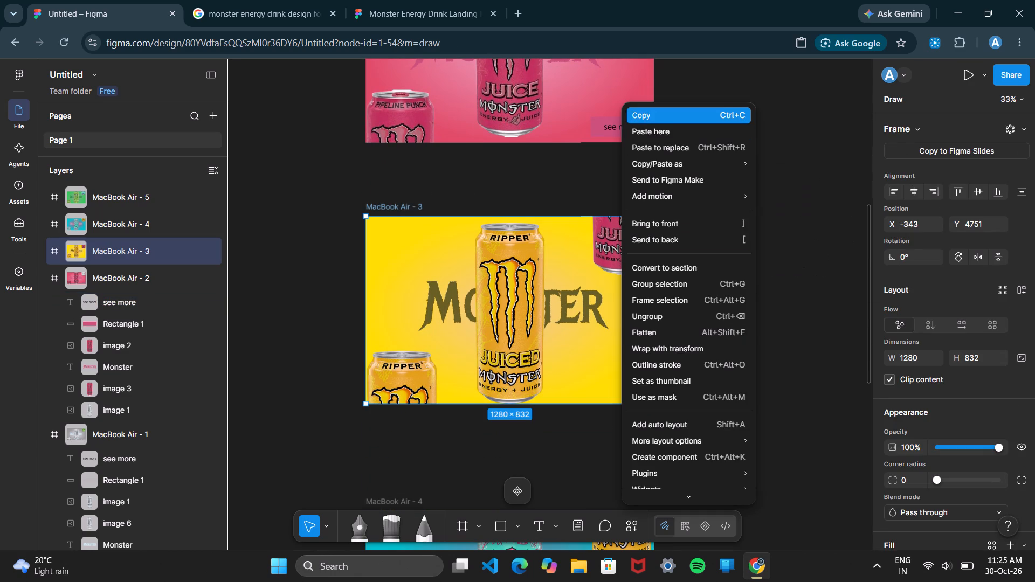
click(663, 130)
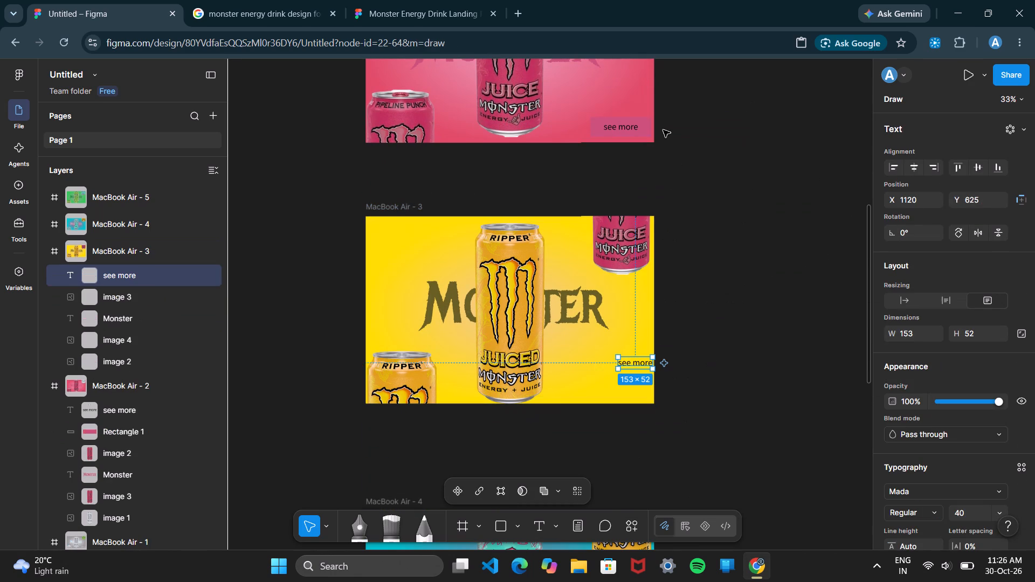
Copy the pink button rectangle from MacBook Air - 2 into MacBook Air - 3's lower-right corner, at about X 999, Y 699.
click(596, 135)
right_click(596, 135)
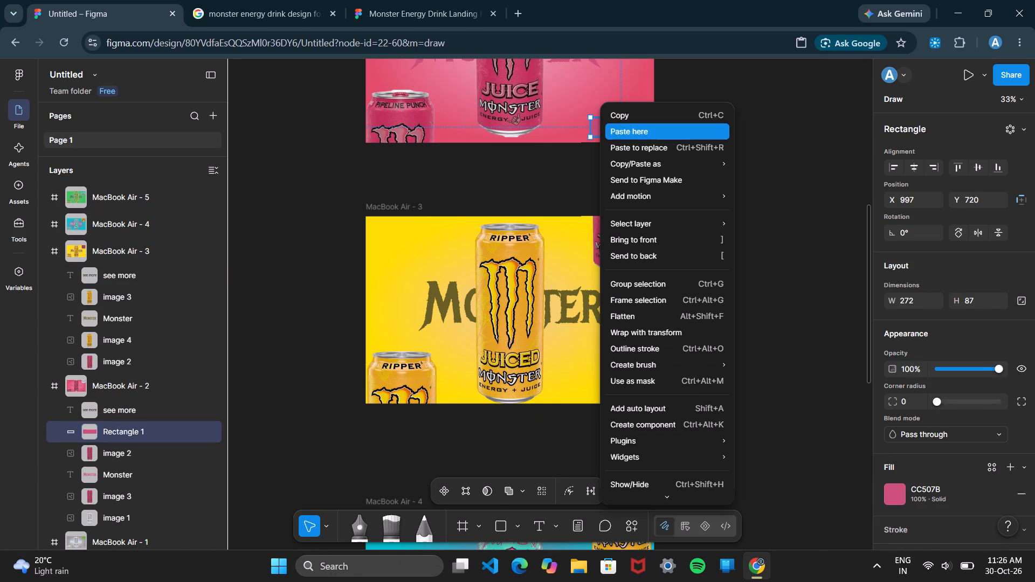
click(625, 109)
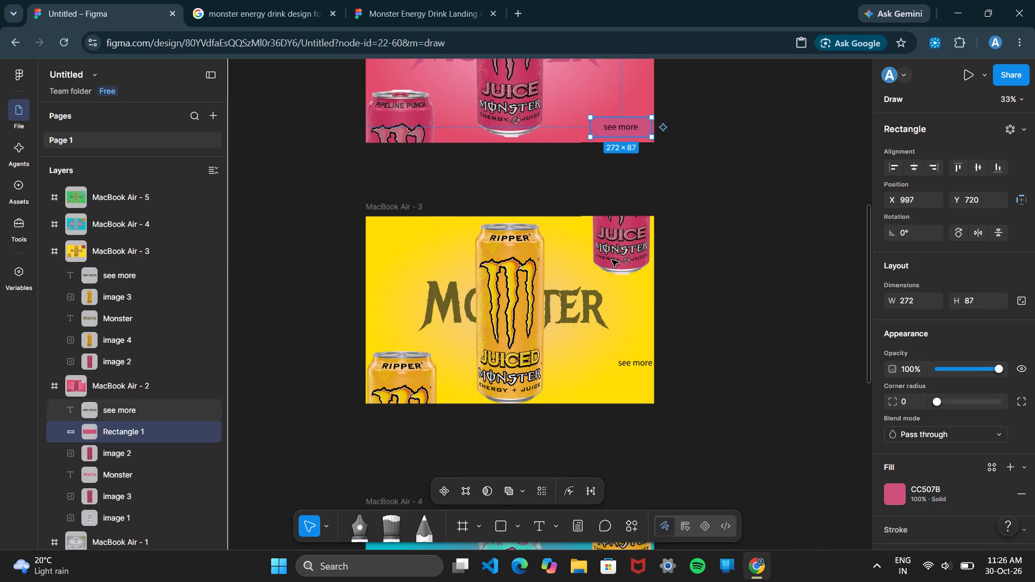
right_click(626, 385)
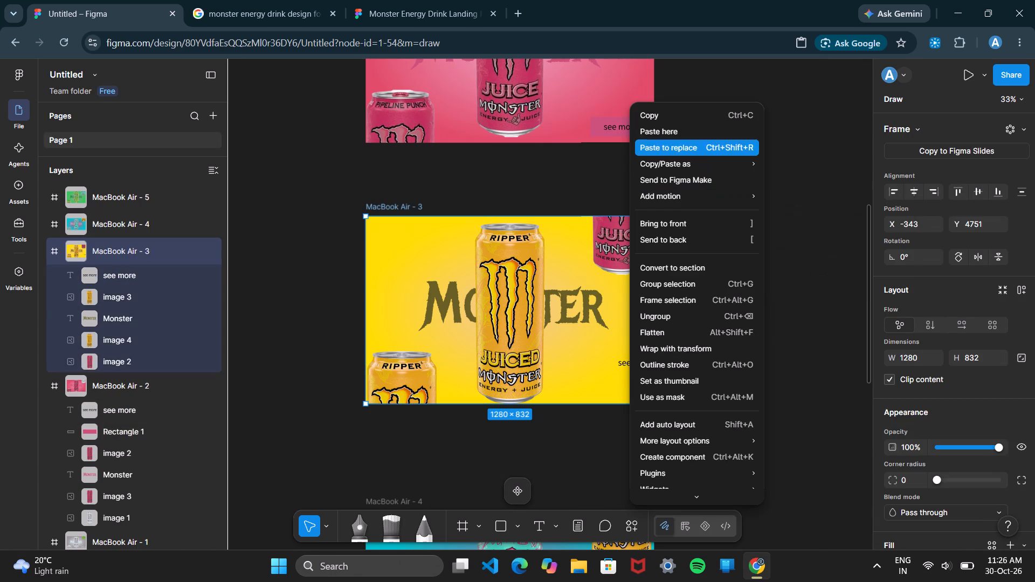
click(652, 128)
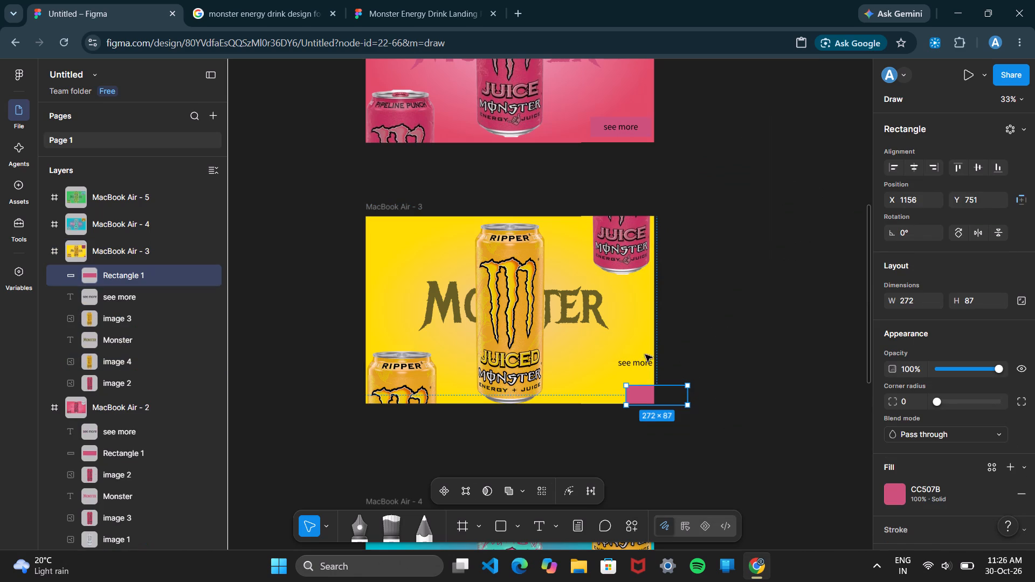
drag(643, 396, 615, 387)
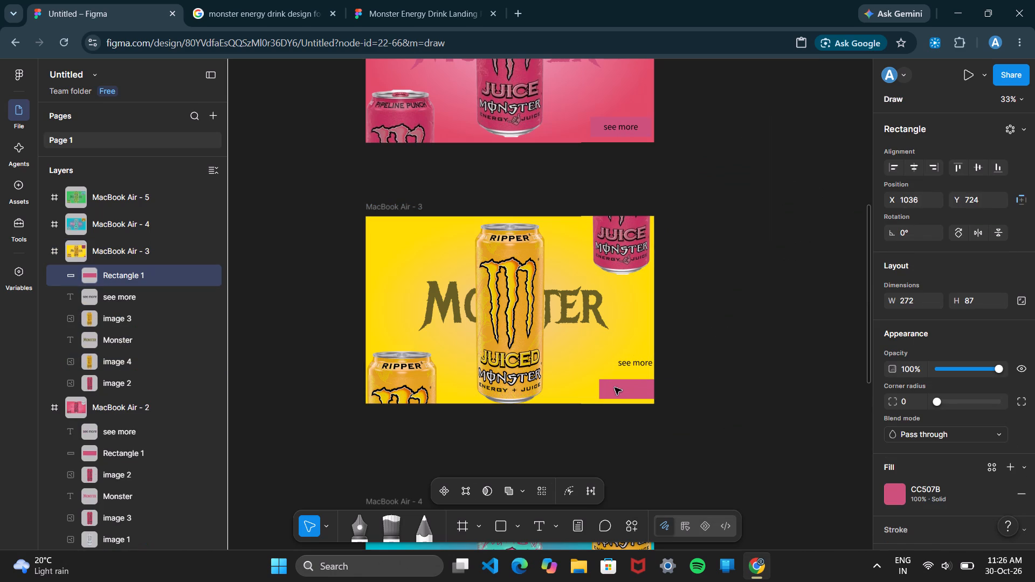
drag(615, 387, 605, 384)
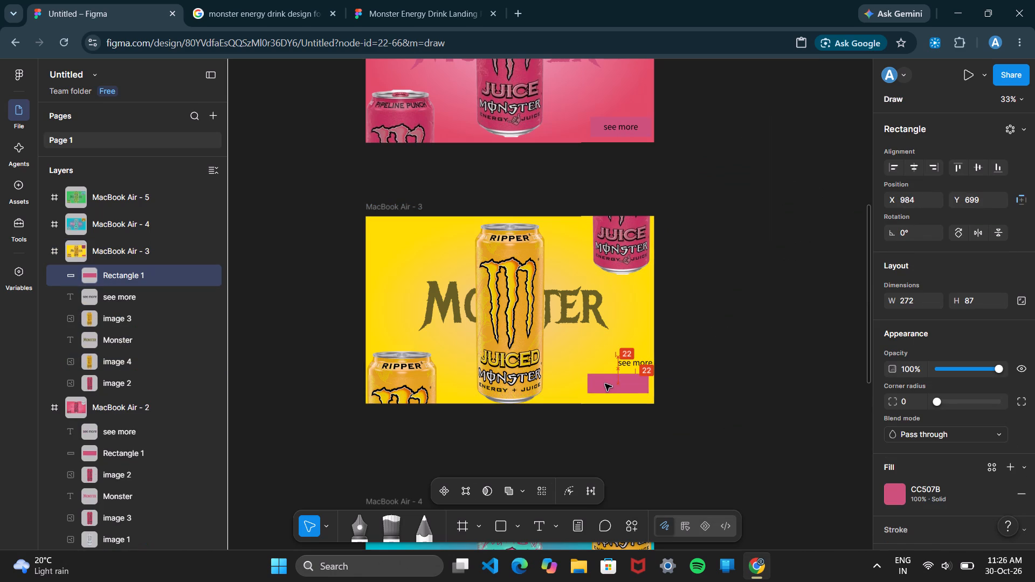
drag(605, 384, 609, 385)
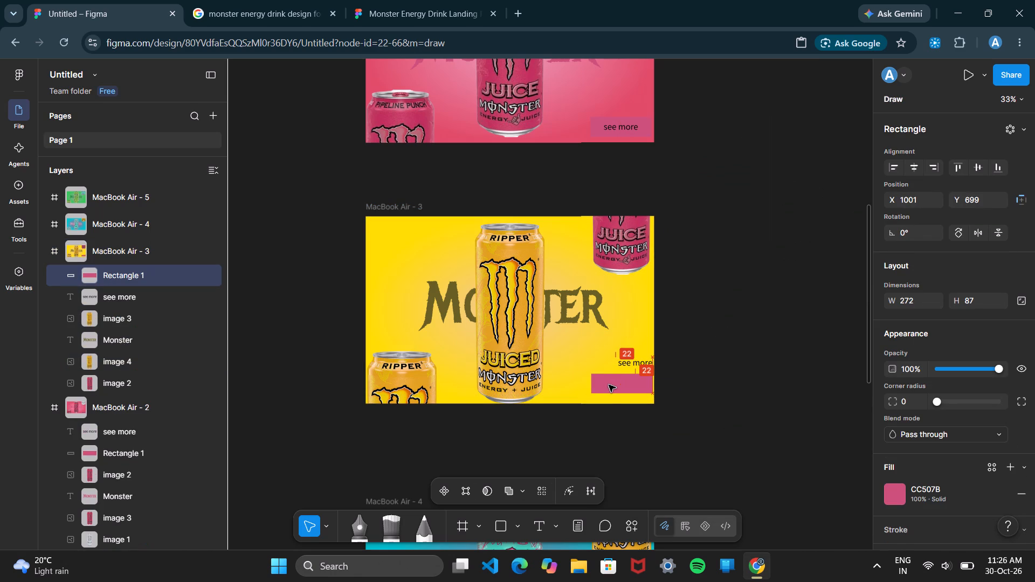
drag(609, 385, 606, 383)
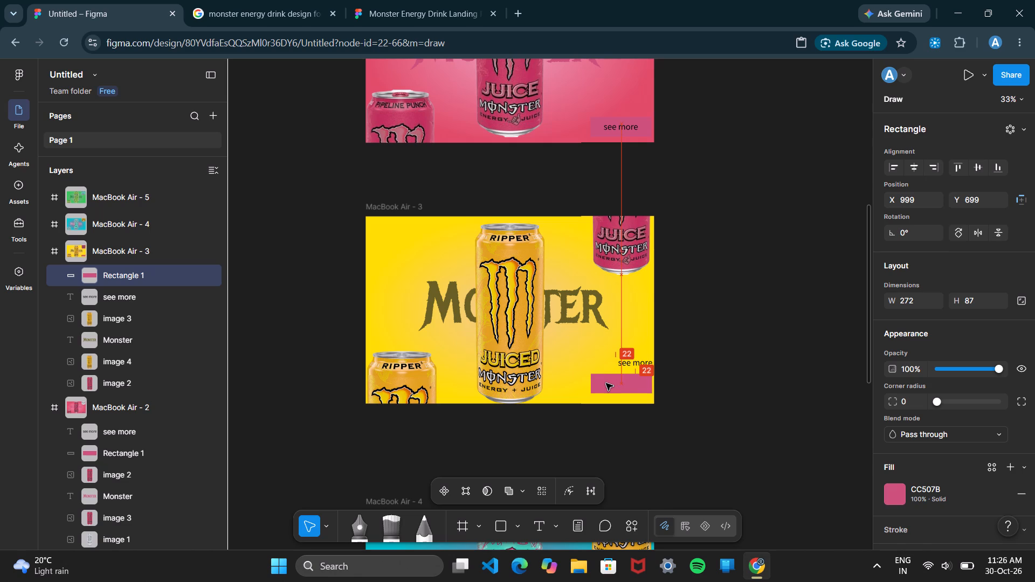
drag(606, 383, 608, 383)
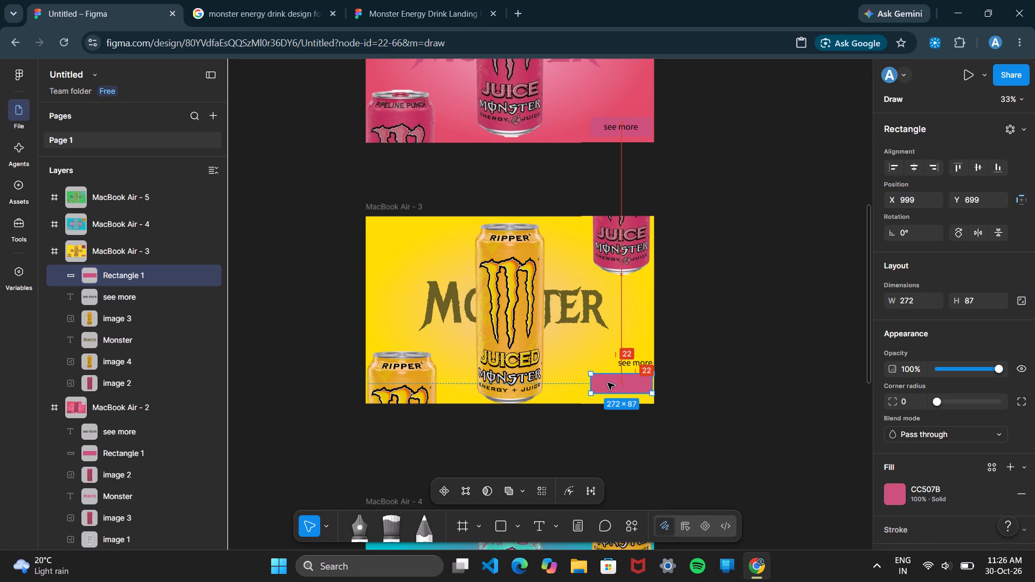
drag(608, 383, 608, 382)
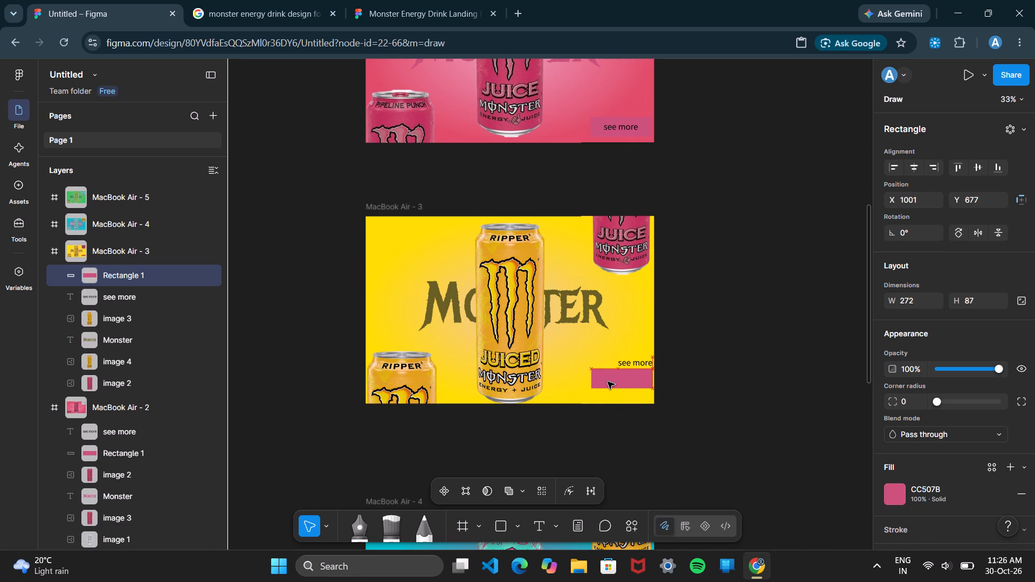
drag(608, 382, 608, 383)
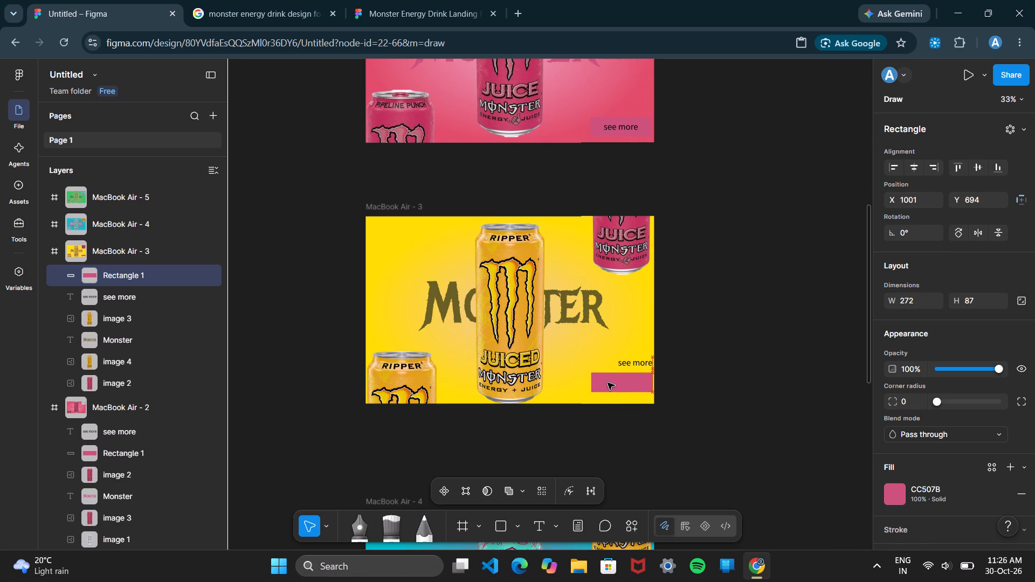
drag(608, 383, 609, 384)
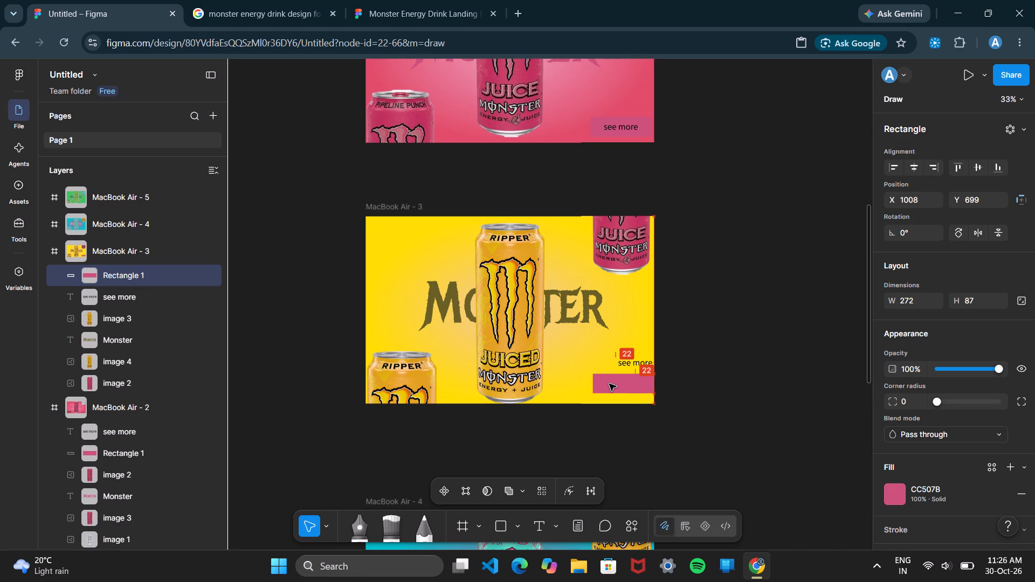
drag(609, 384, 606, 384)
click(748, 315)
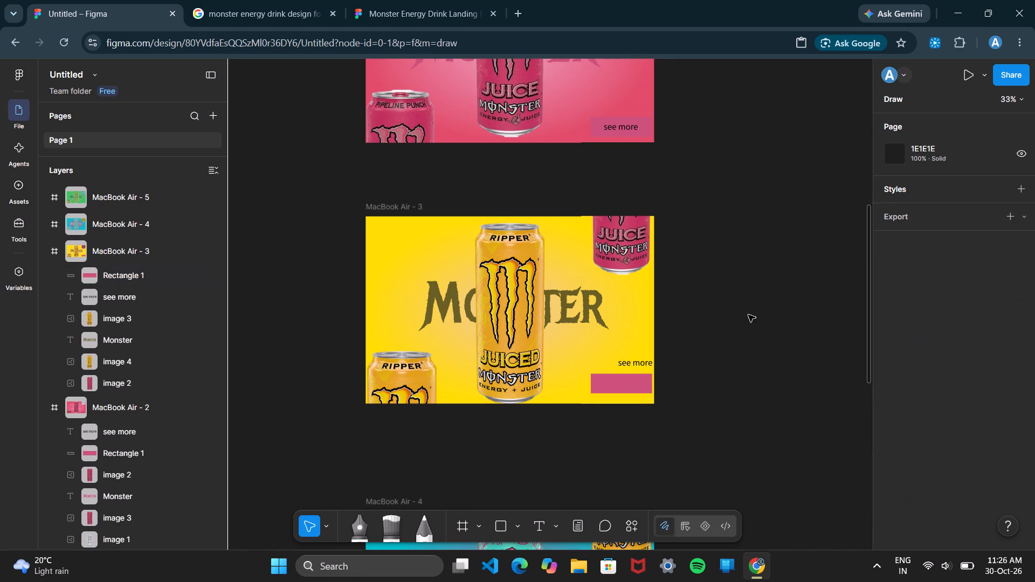
Set the fill of the MacBook Air - 3 button rectangle to the page's yellow, FFDD00.
click(634, 381)
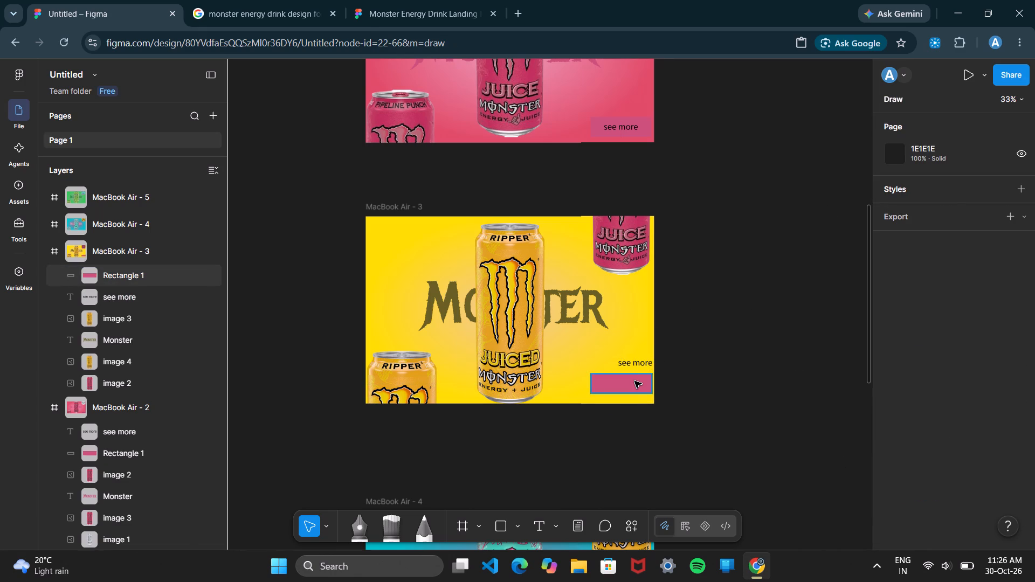
click(888, 486)
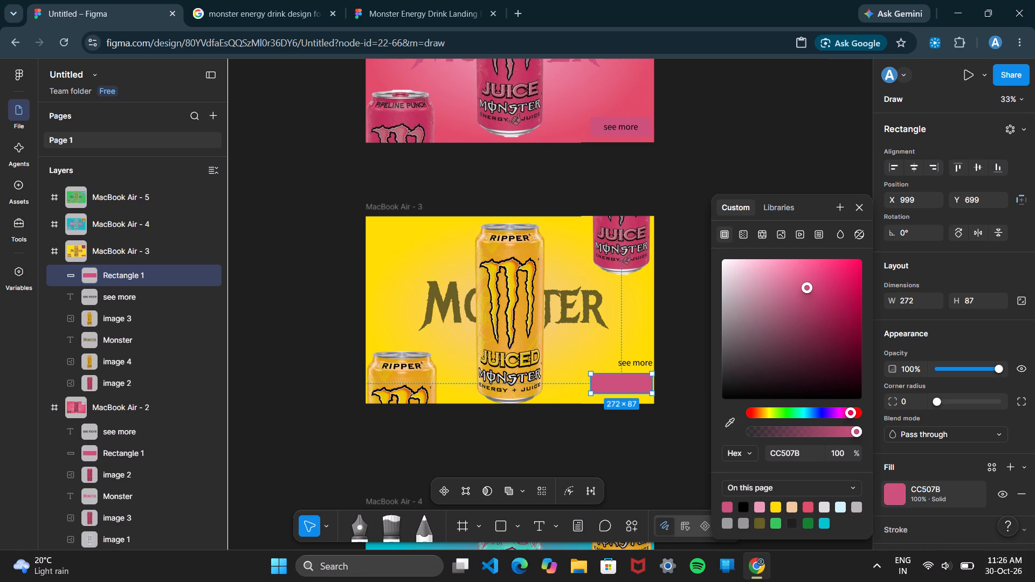
click(775, 510)
click(663, 497)
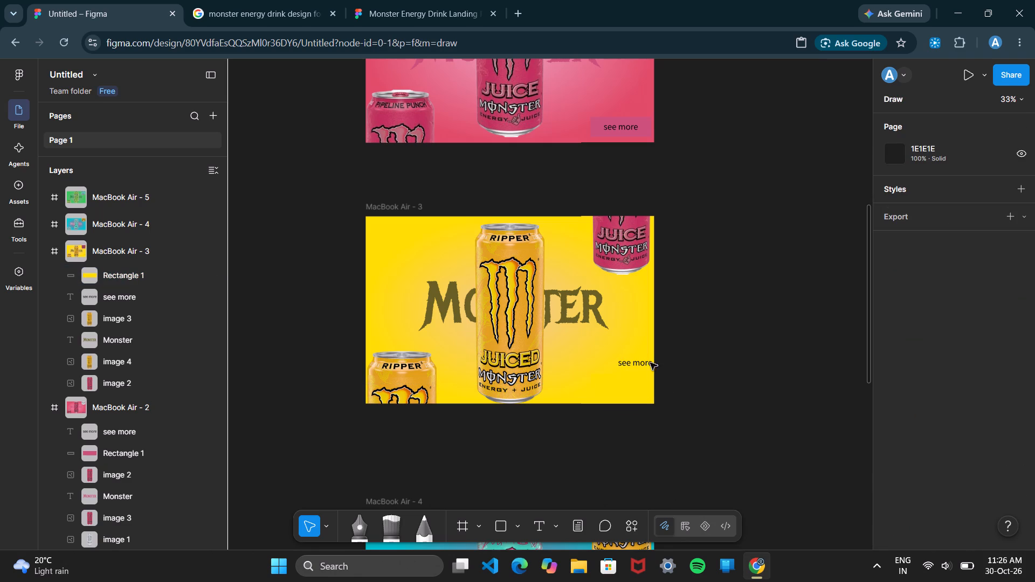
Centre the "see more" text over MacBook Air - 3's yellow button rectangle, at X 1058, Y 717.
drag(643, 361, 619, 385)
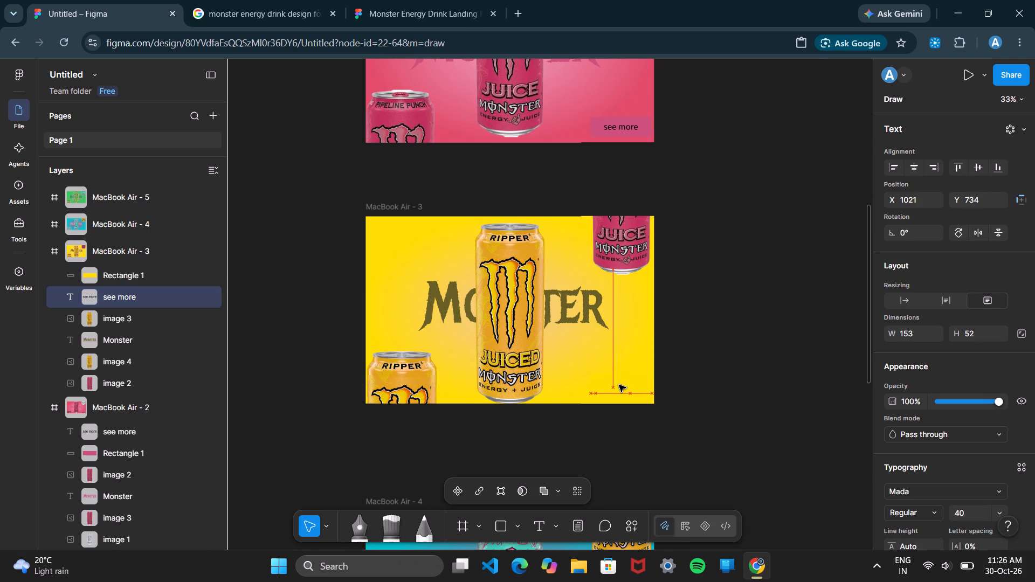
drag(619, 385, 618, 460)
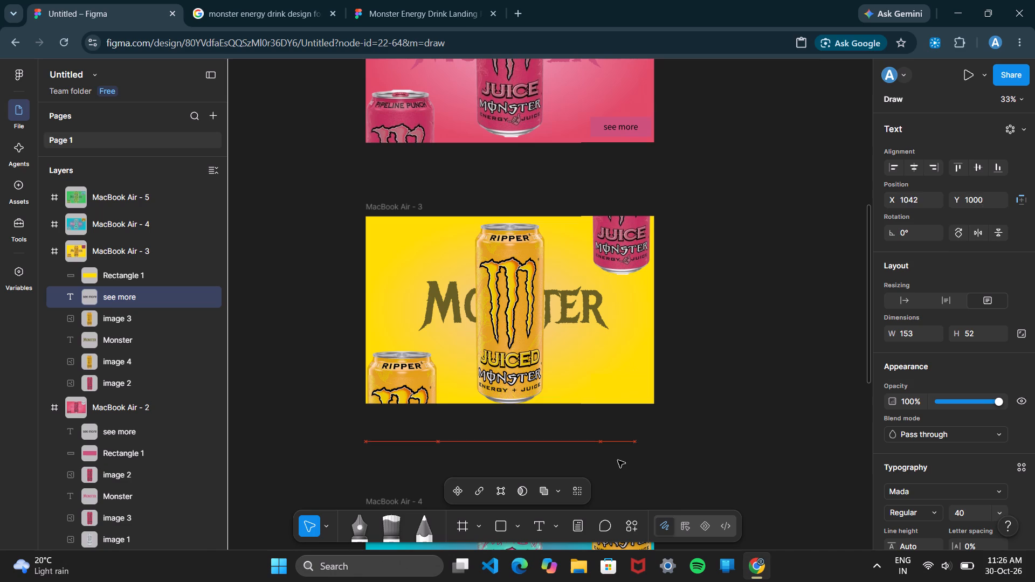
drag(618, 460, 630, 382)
Open the yellow rectangle's vector shape for editing and move it off the text, below MacBook Air - 3 at about X 1120, Y 1019.
click(630, 382)
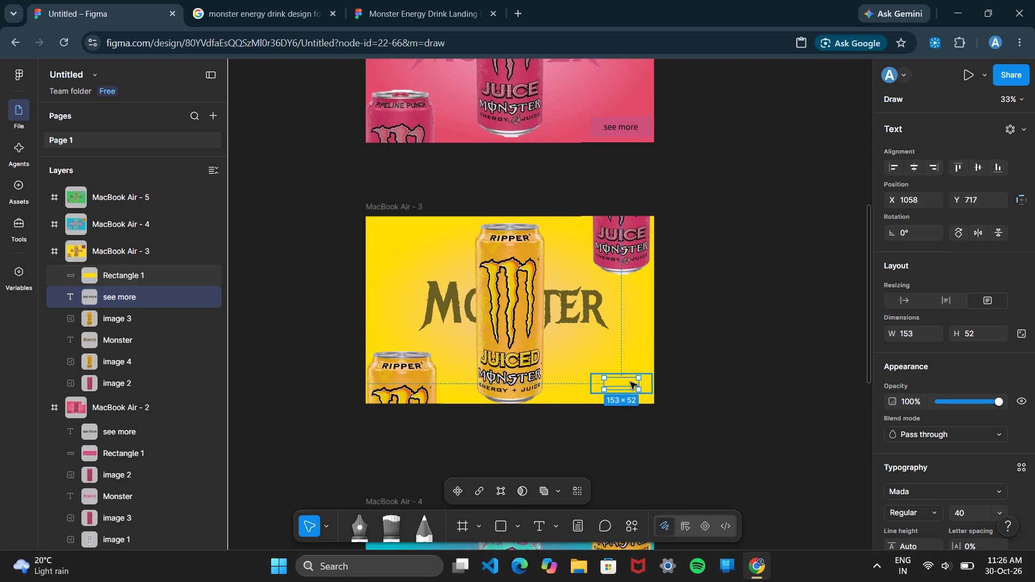
click(630, 382)
drag(630, 382, 630, 358)
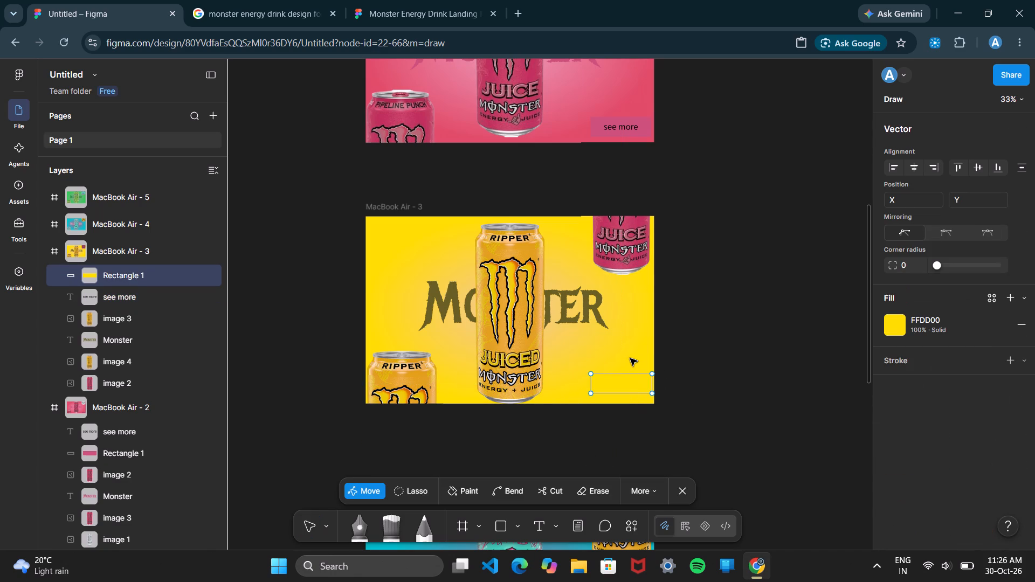
drag(630, 358, 626, 368)
click(625, 376)
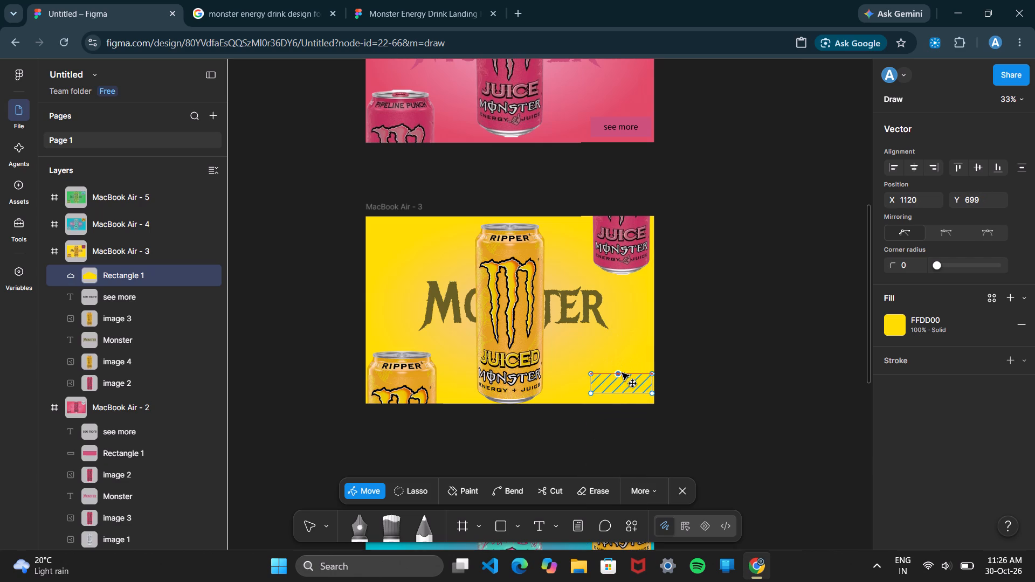
click(682, 373)
drag(626, 387, 657, 459)
click(682, 422)
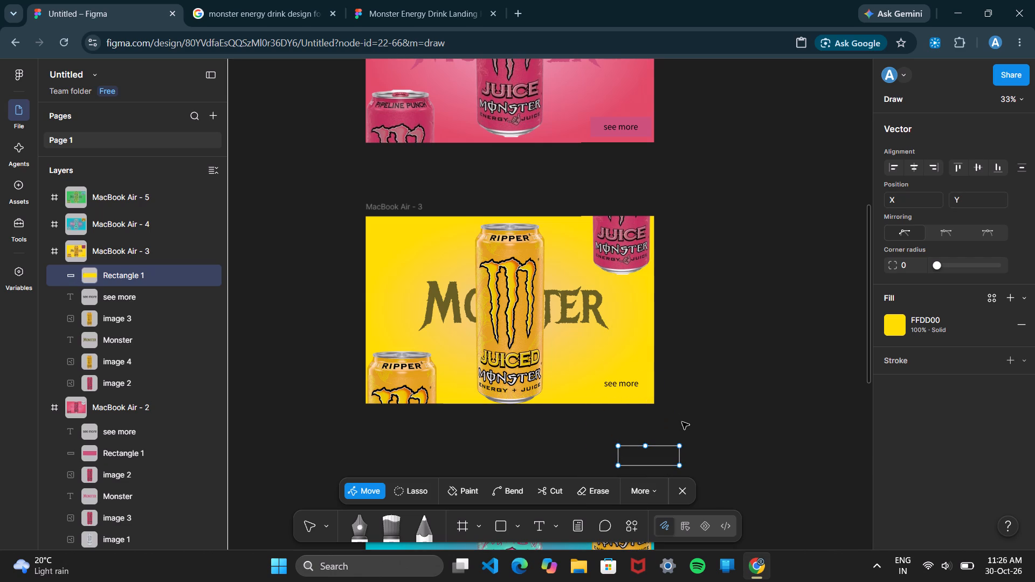
Leave vector editing and move MacBook Air - 3's "see more" text onto the empty canvas beside the frame, at about X 1068, Y 5311.
right_click(682, 422)
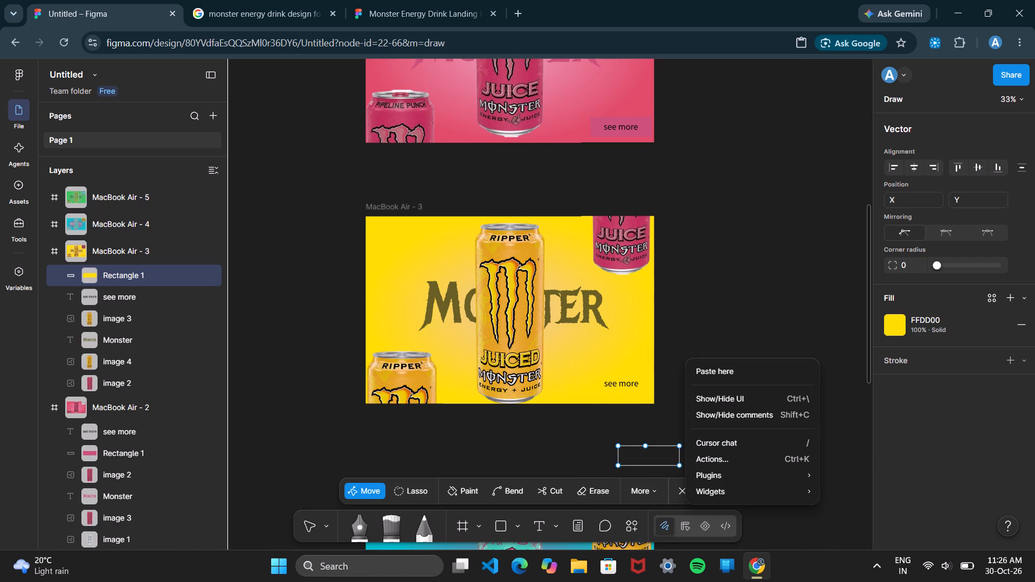
drag(624, 385, 619, 386)
click(619, 386)
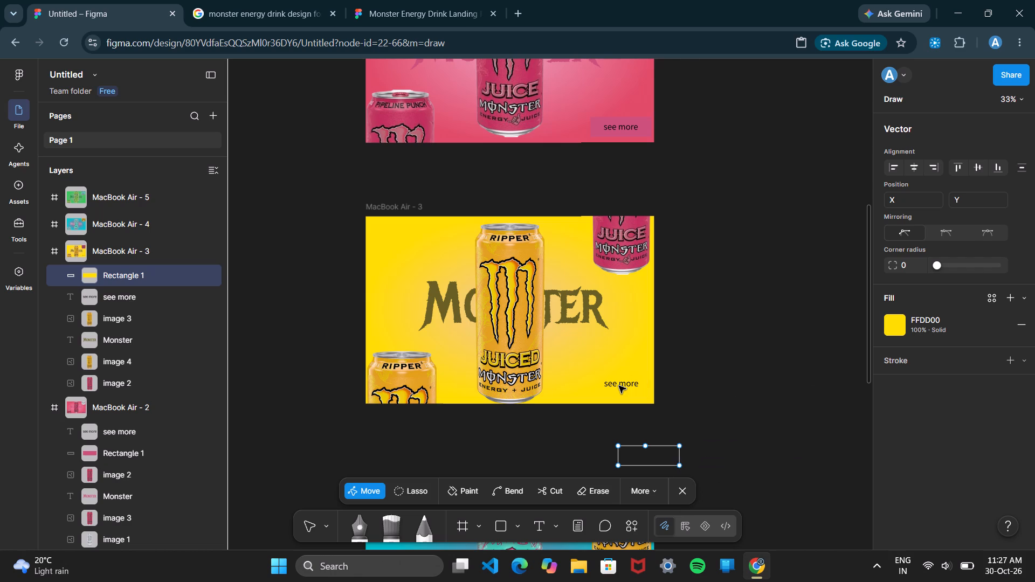
double_click(619, 386)
double_click(619, 386)
right_click(619, 386)
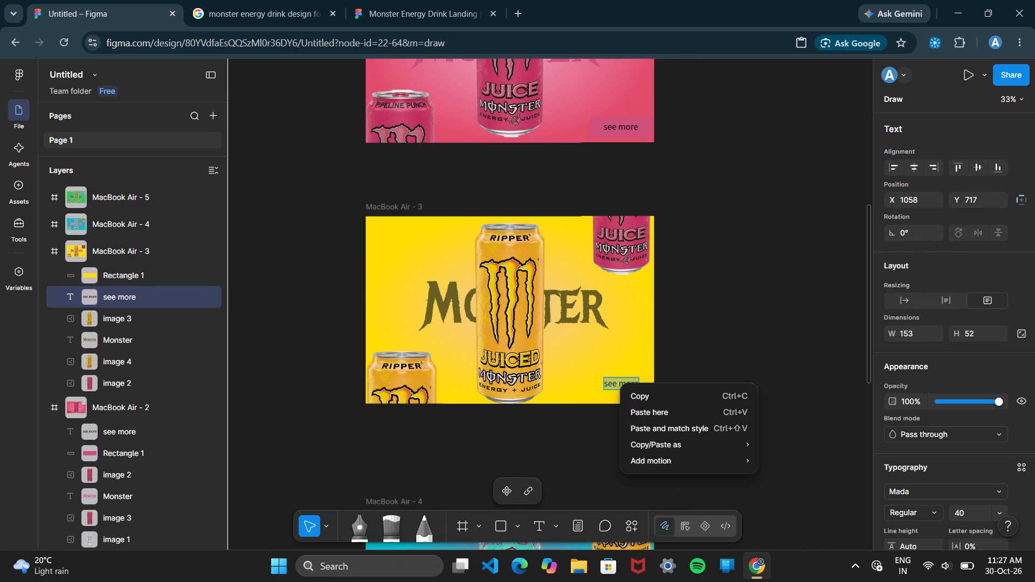
click(619, 386)
drag(619, 386, 658, 388)
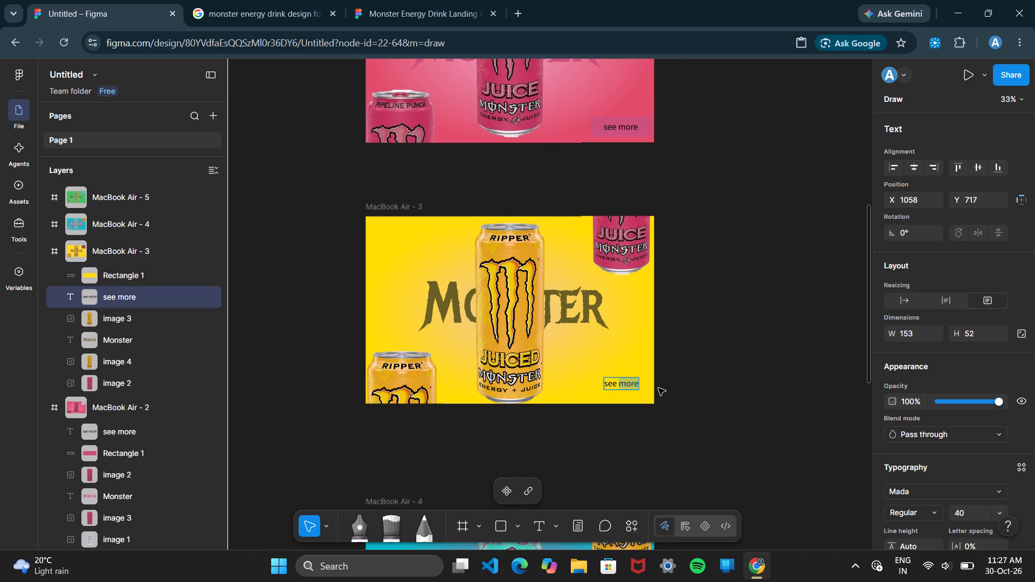
click(658, 388)
drag(610, 385, 689, 348)
Delete the yellow Rectangle 1 that sits outside the visible area, below MacBook Air - 3.
scroll(652, 475, down, 1)
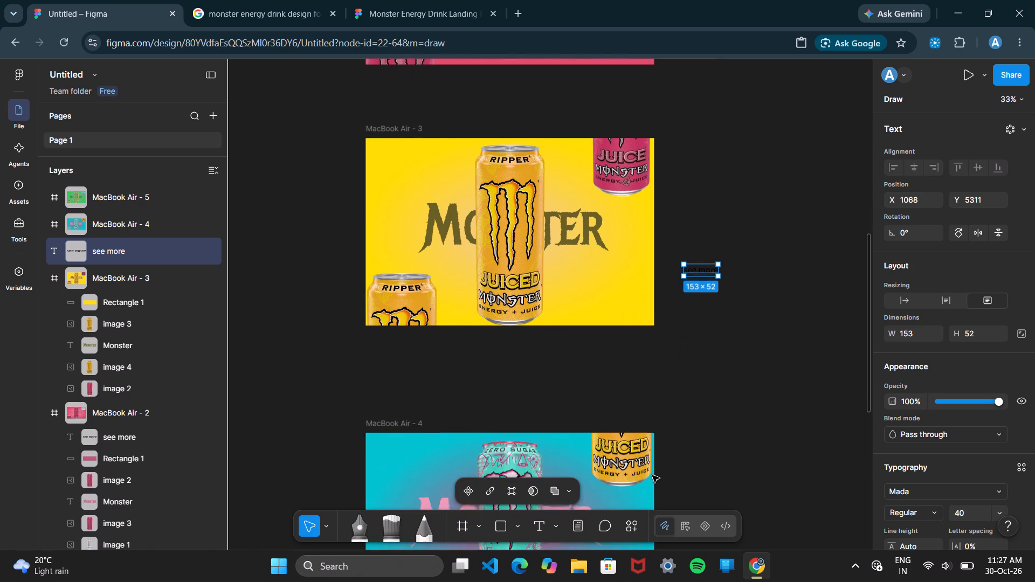
scroll(652, 475, down, 1)
click(634, 456)
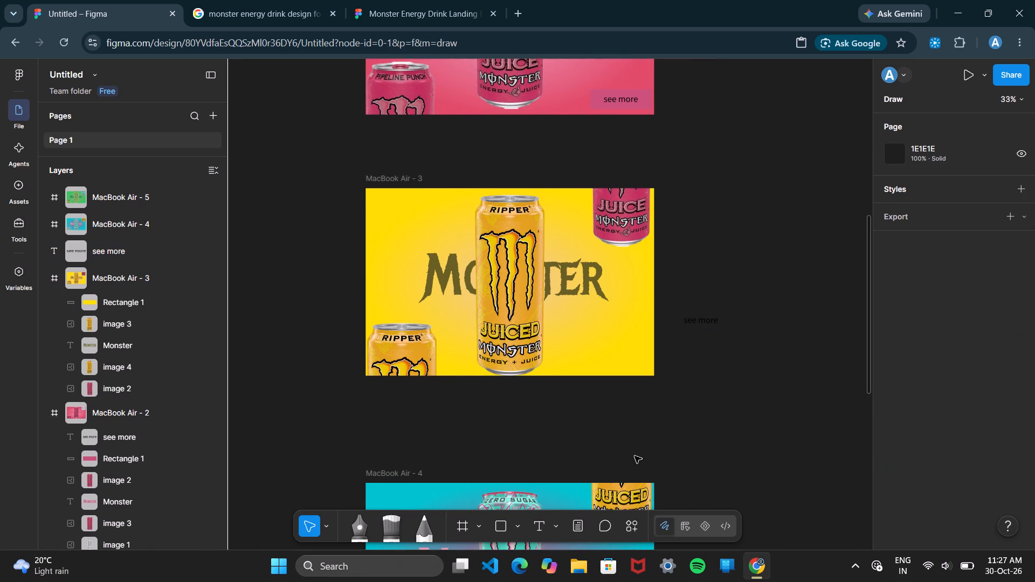
click(165, 292)
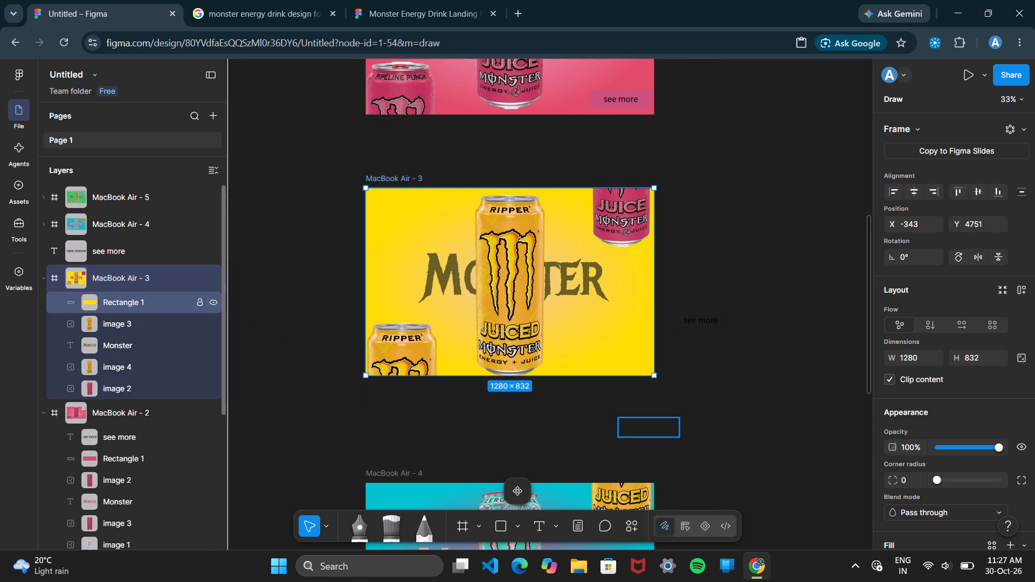
click(189, 299)
click(639, 427)
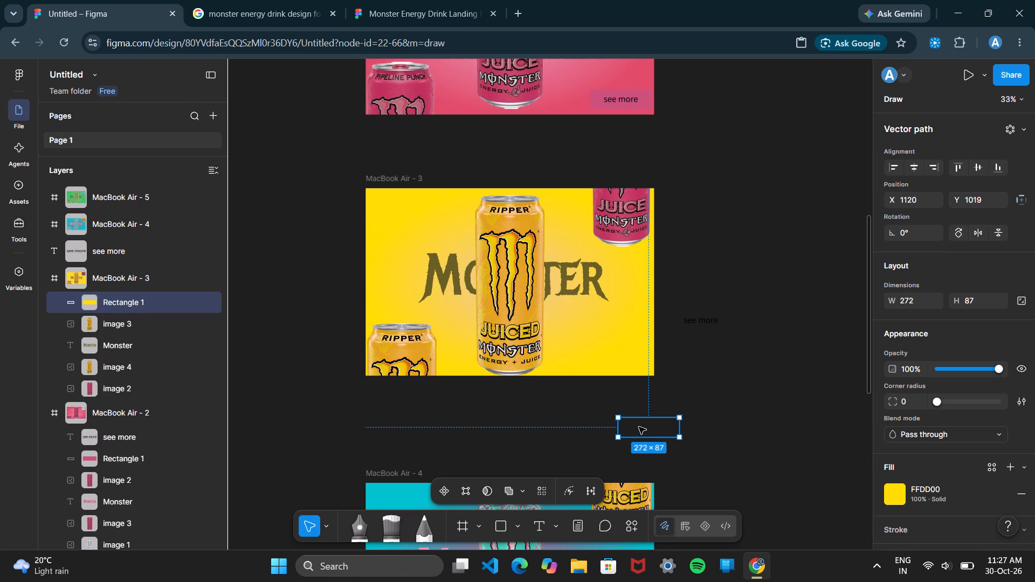
click(639, 427)
double_click(639, 427)
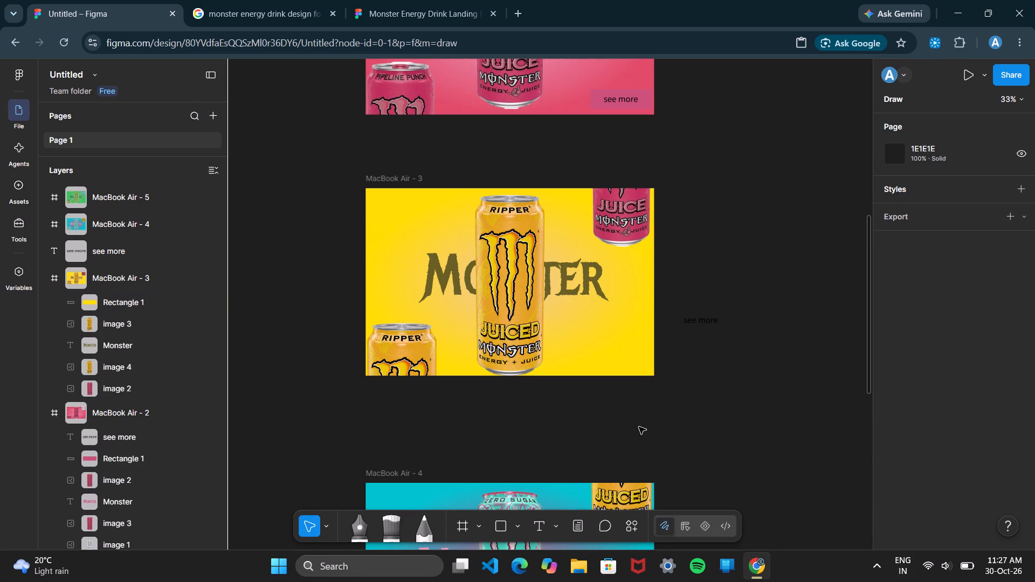
right_click(639, 427)
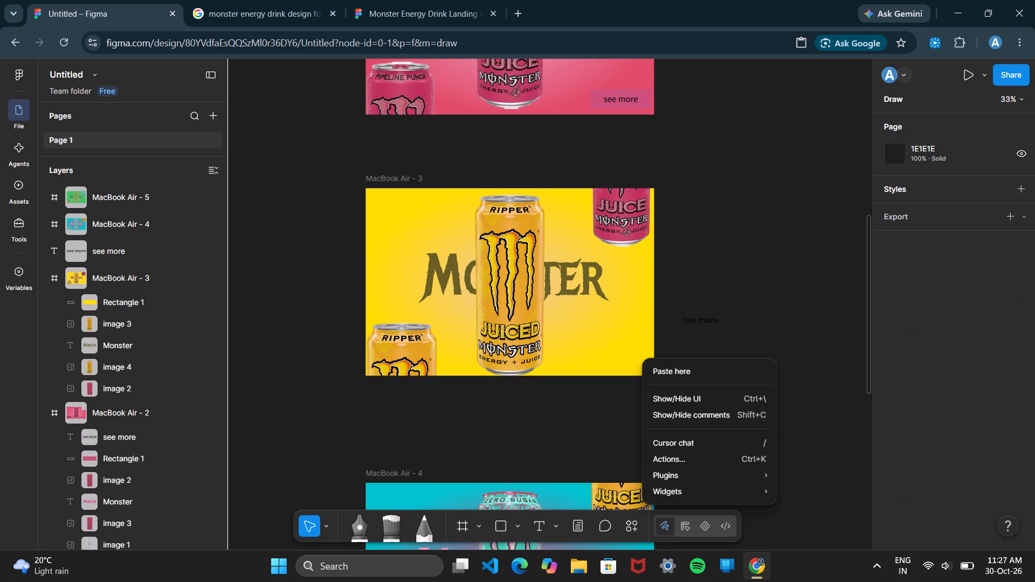
triple_click(633, 431)
right_click(633, 431)
click(633, 431)
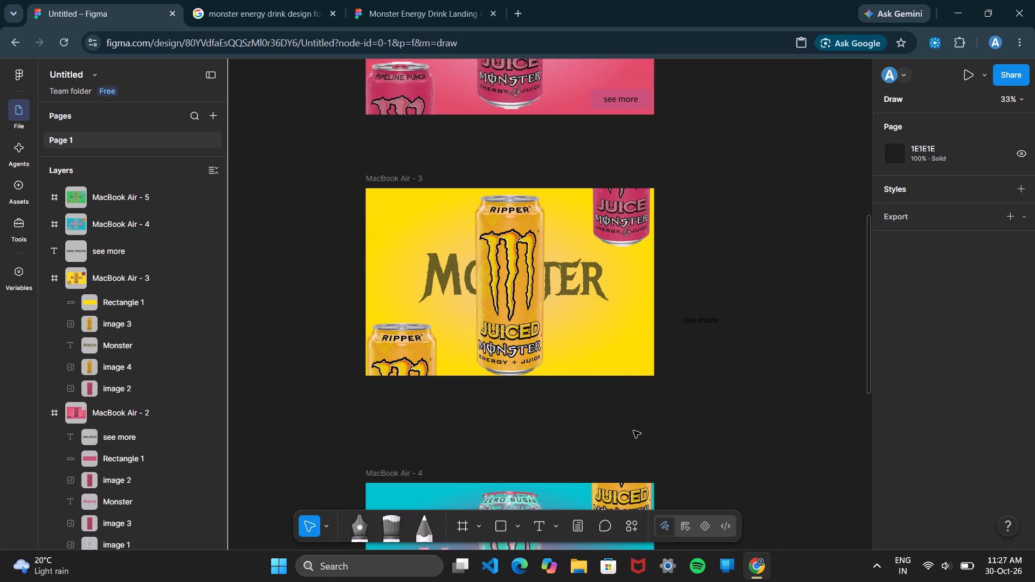
click(633, 431)
click(155, 300)
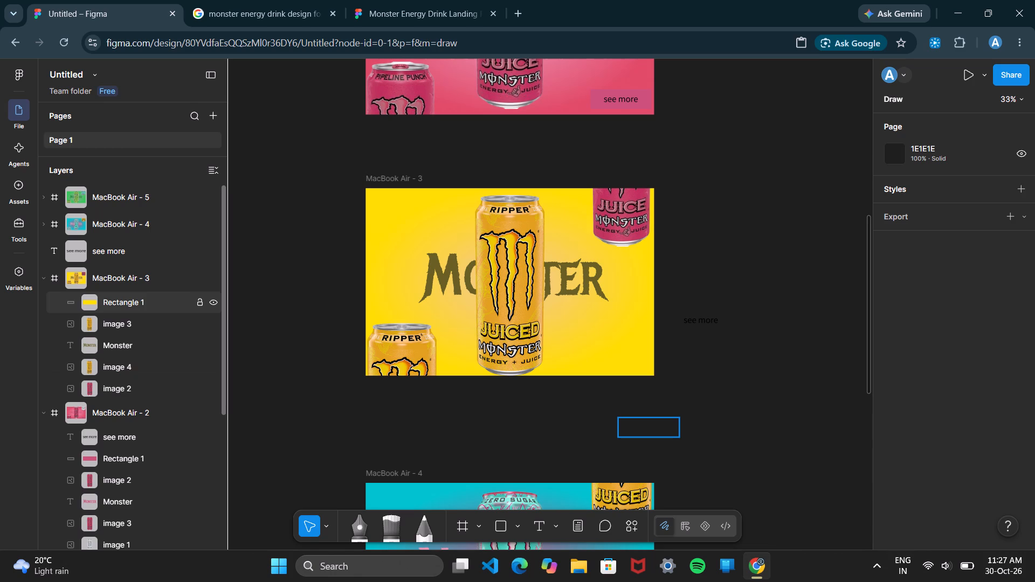
right_click(155, 300)
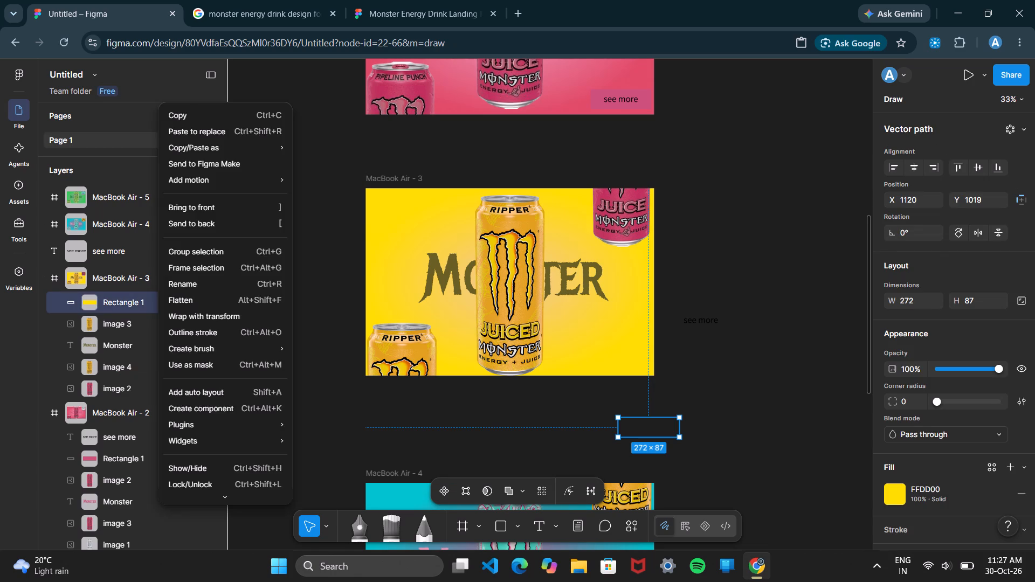
click(155, 300)
key(BackSpace)
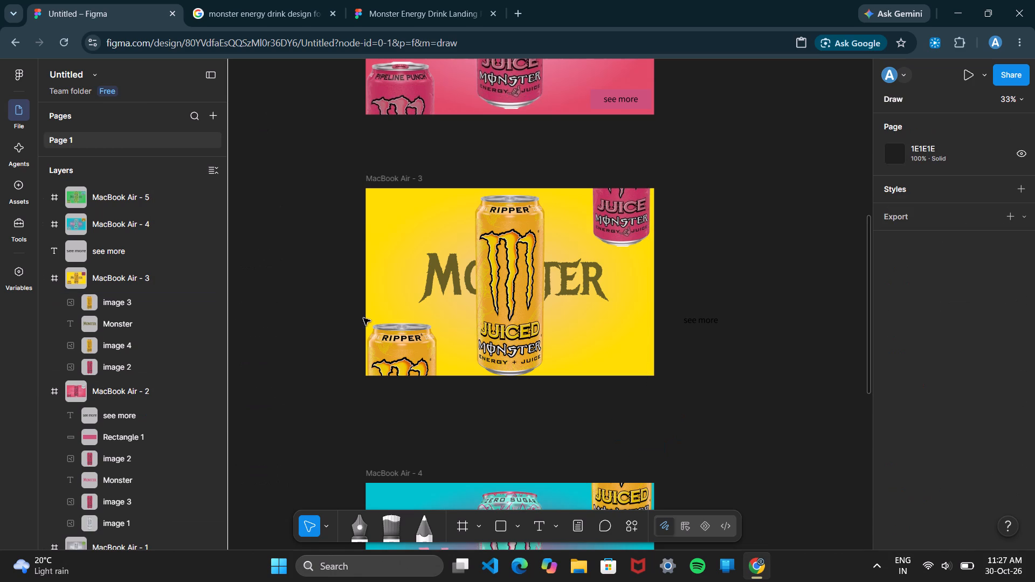
Copy the MacBook Air - 3 frame and paste the copy inside the same frame at about X 1037, Y 727.
click(597, 101)
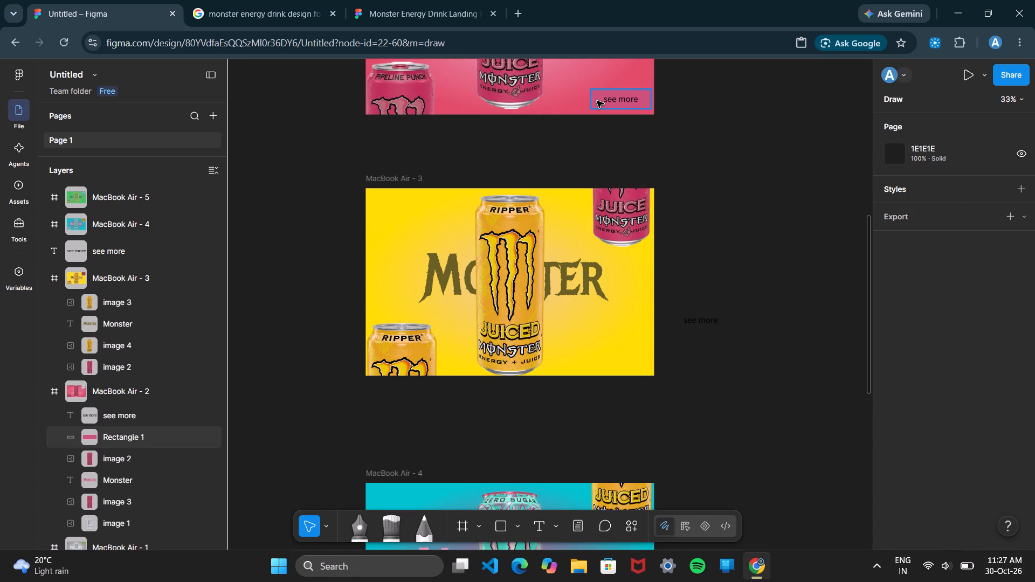
right_click(636, 259)
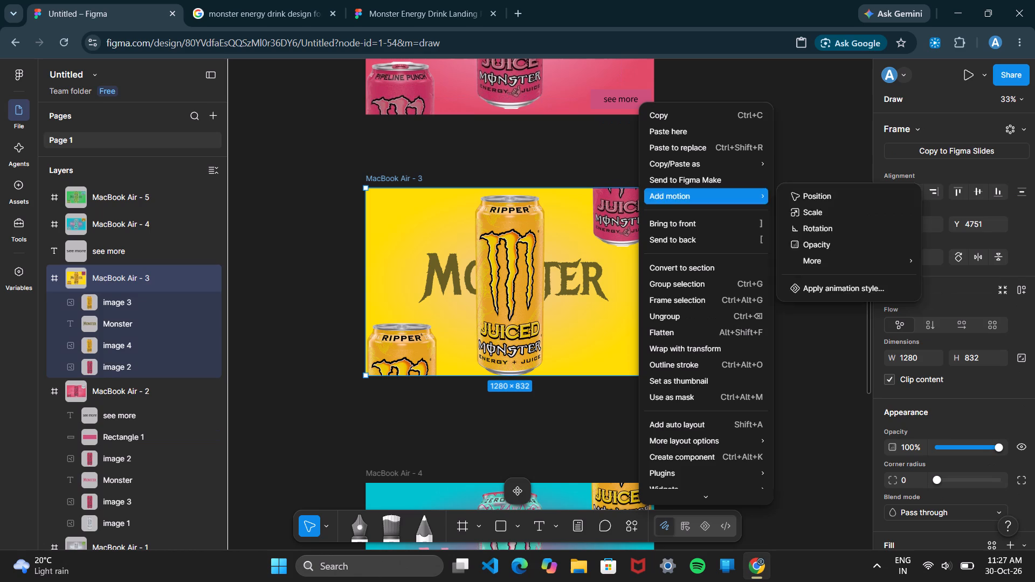
click(715, 114)
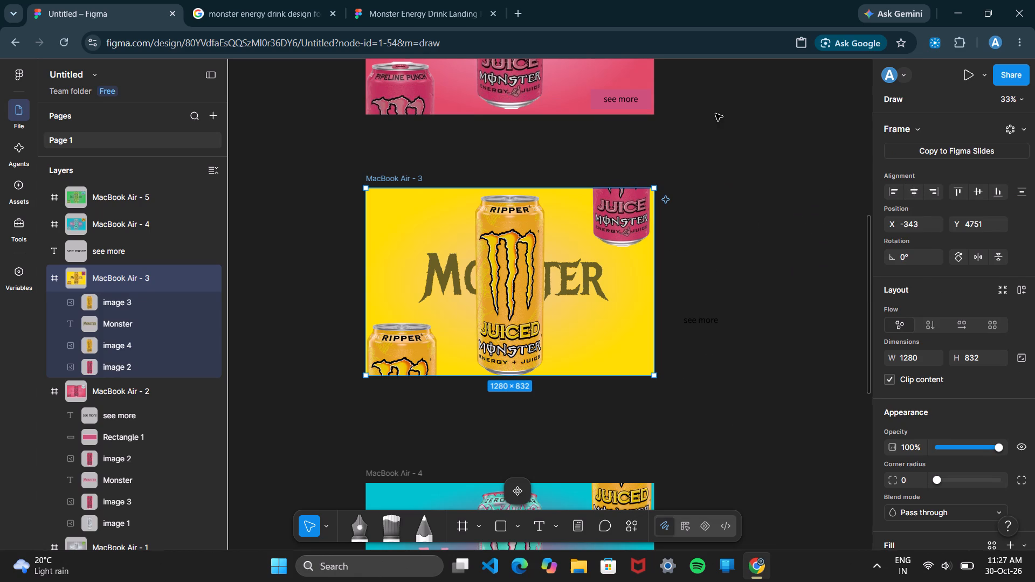
right_click(599, 352)
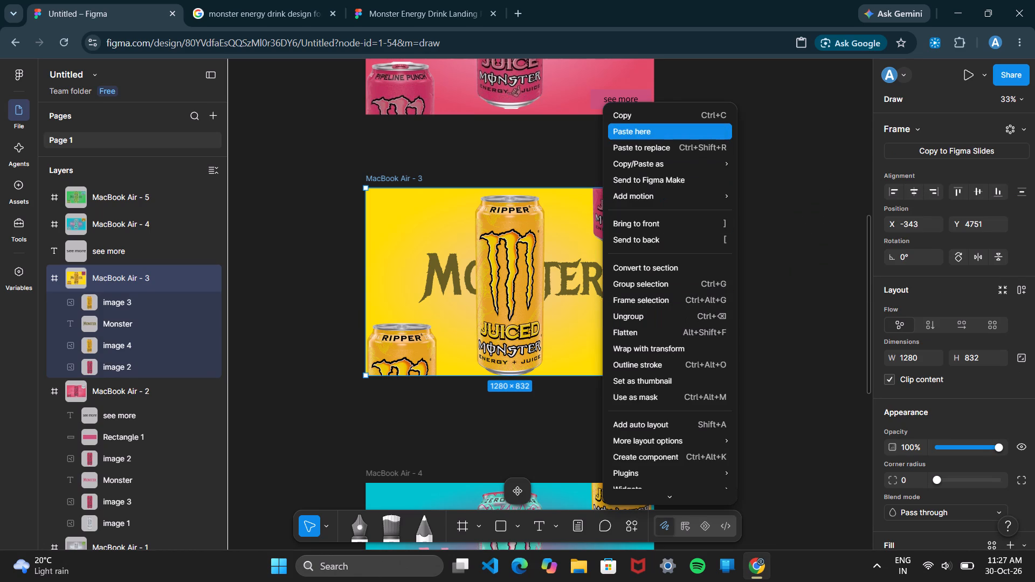
click(651, 130)
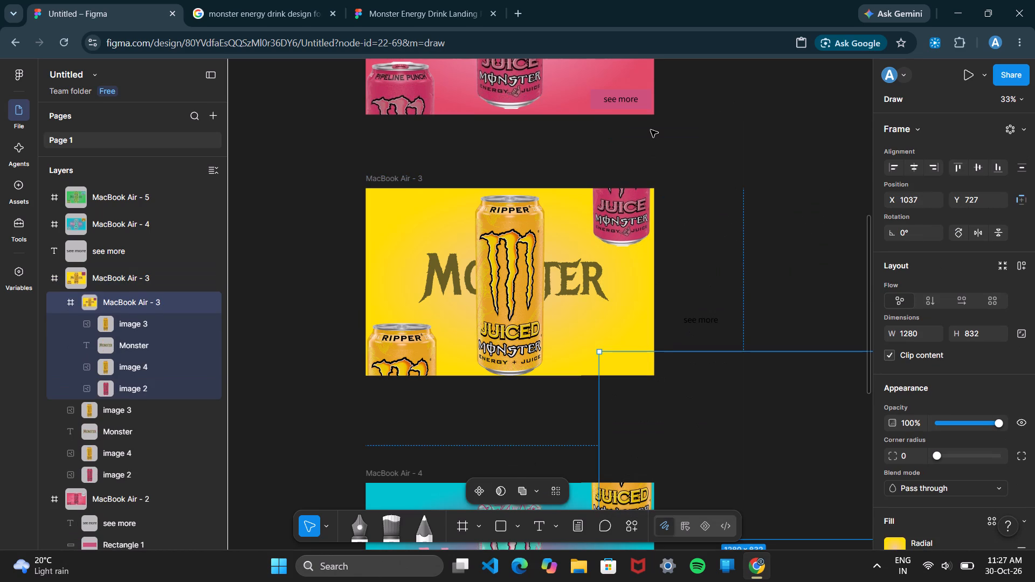
click(772, 459)
key(BackSpace)
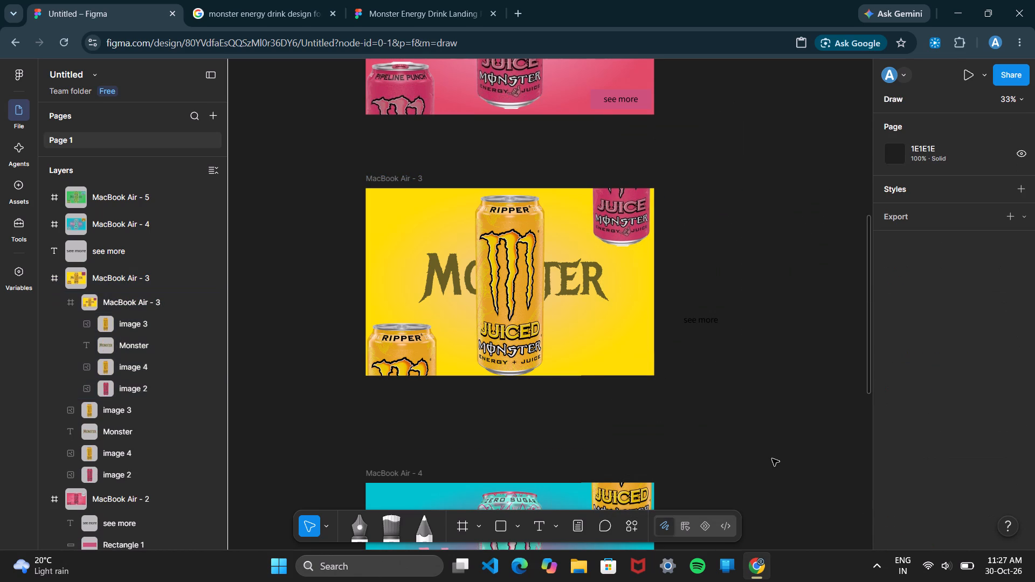
Copy the pink button rectangle from MacBook Air - 2 and paste it into MacBook Air - 3 at about X 1114, Y 697.
click(594, 102)
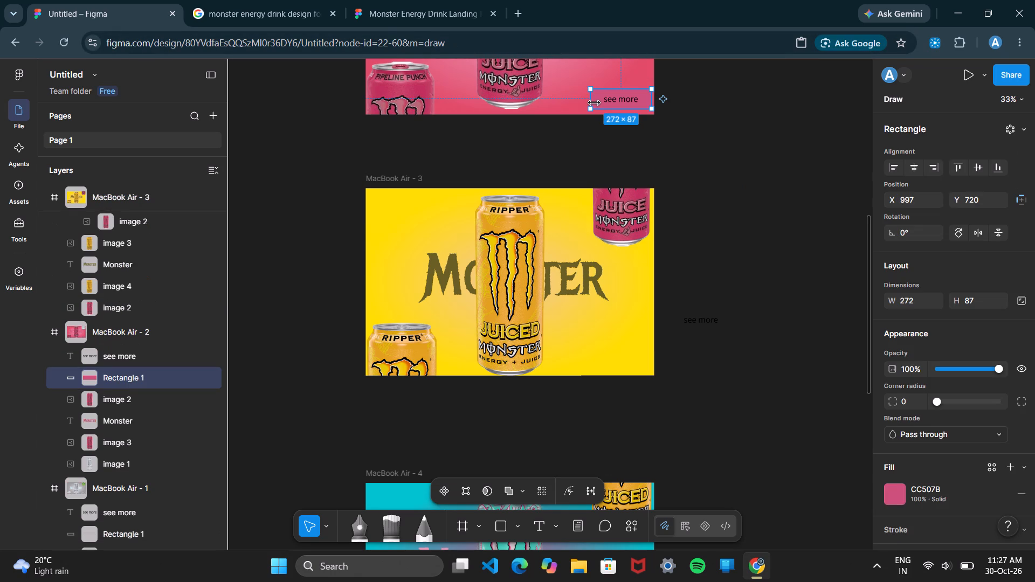
right_click(594, 102)
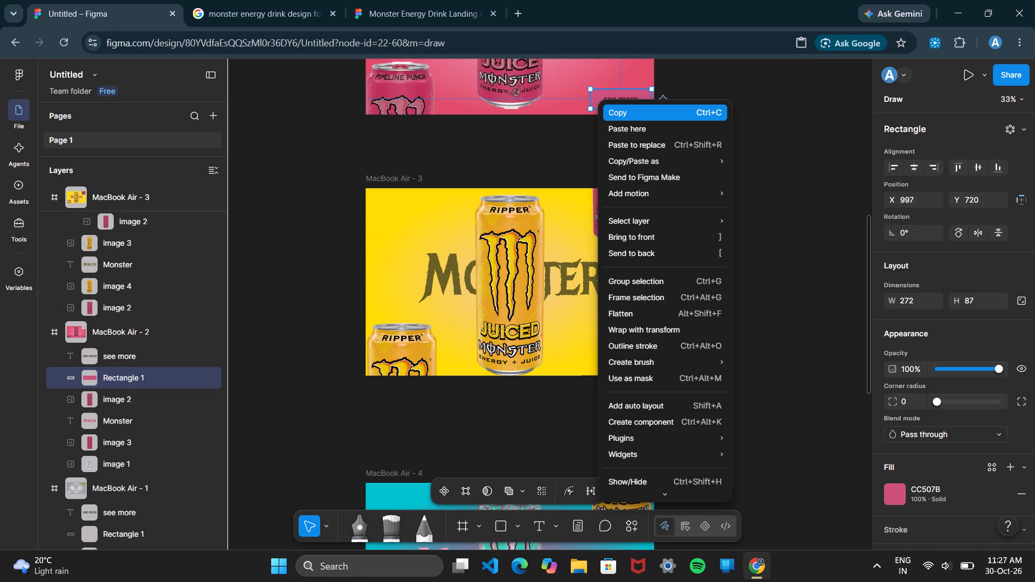
click(608, 112)
right_click(617, 345)
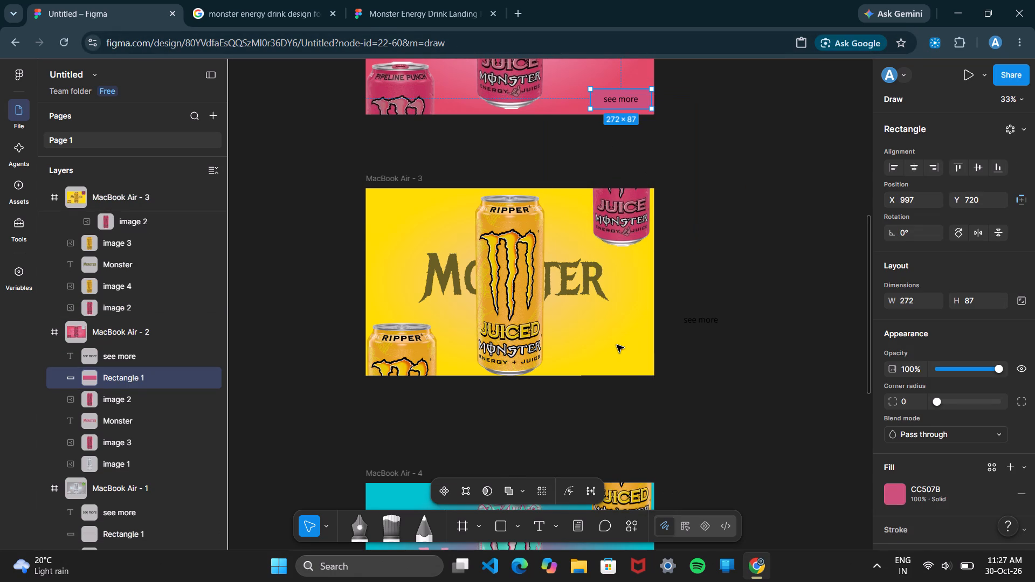
click(632, 130)
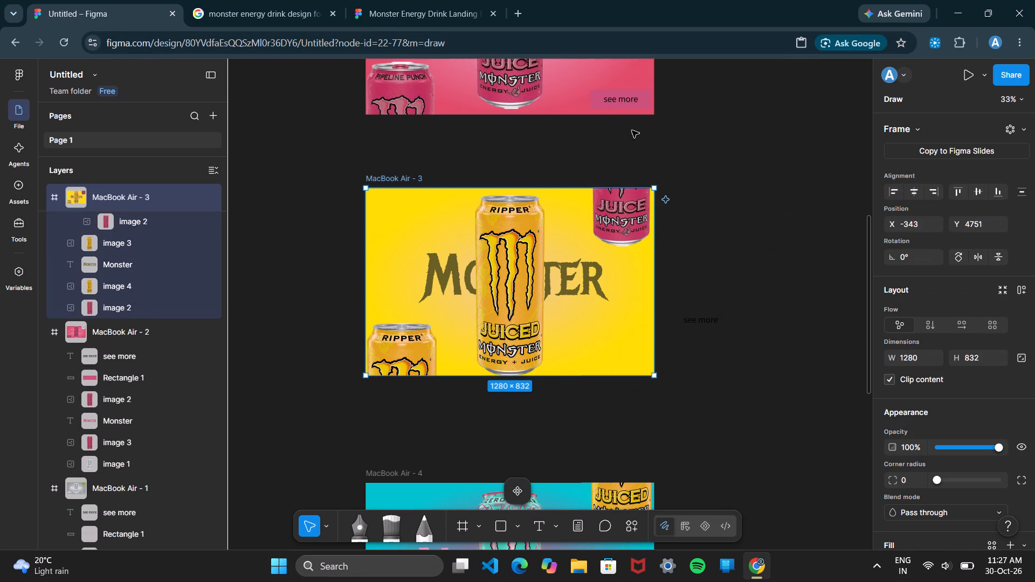
Set the pasted rectangle's fill to a light yellow, FFE855, after trying the page's olive 685F23 and yellow FFDD00.
click(905, 482)
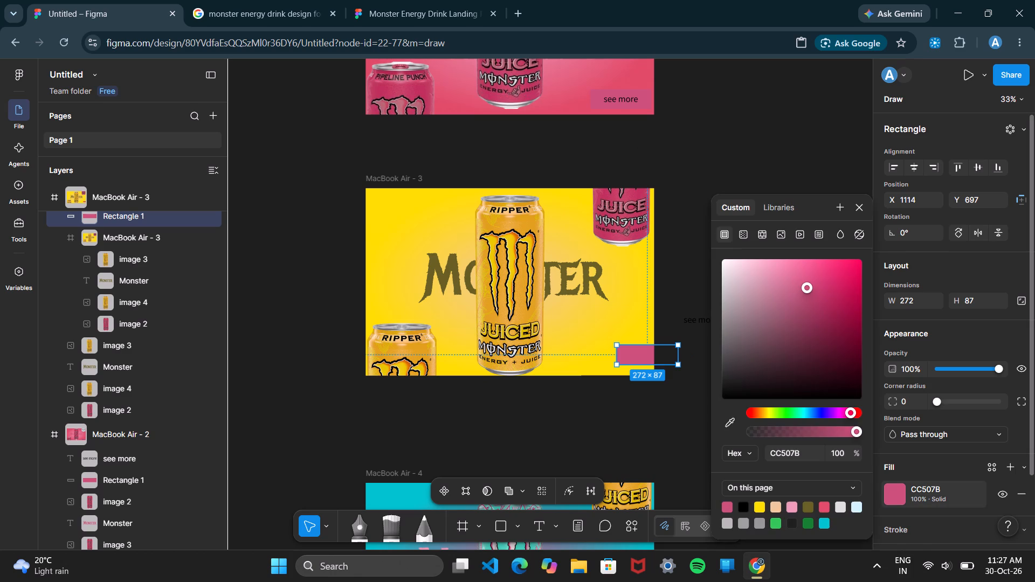
click(807, 503)
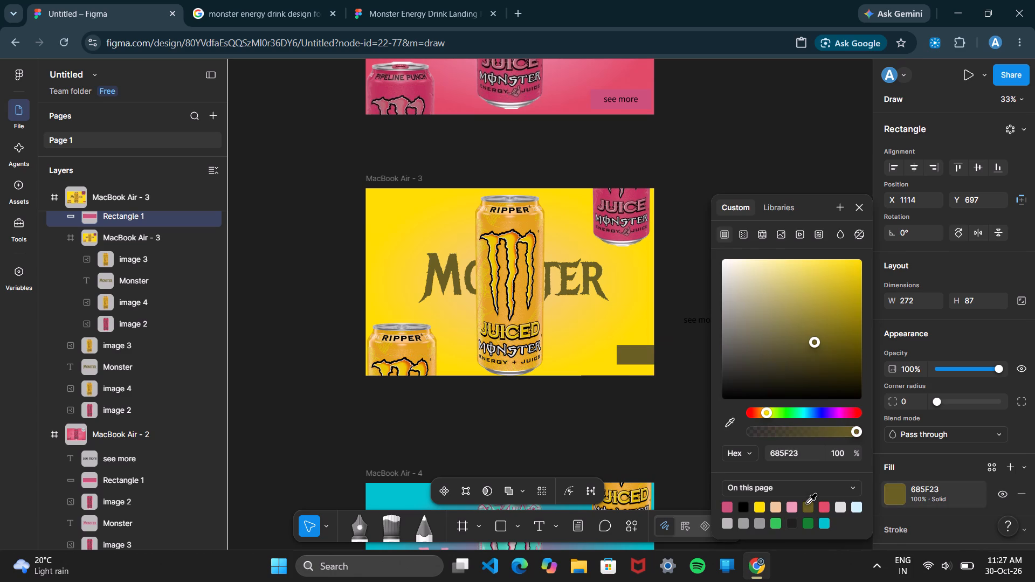
click(758, 510)
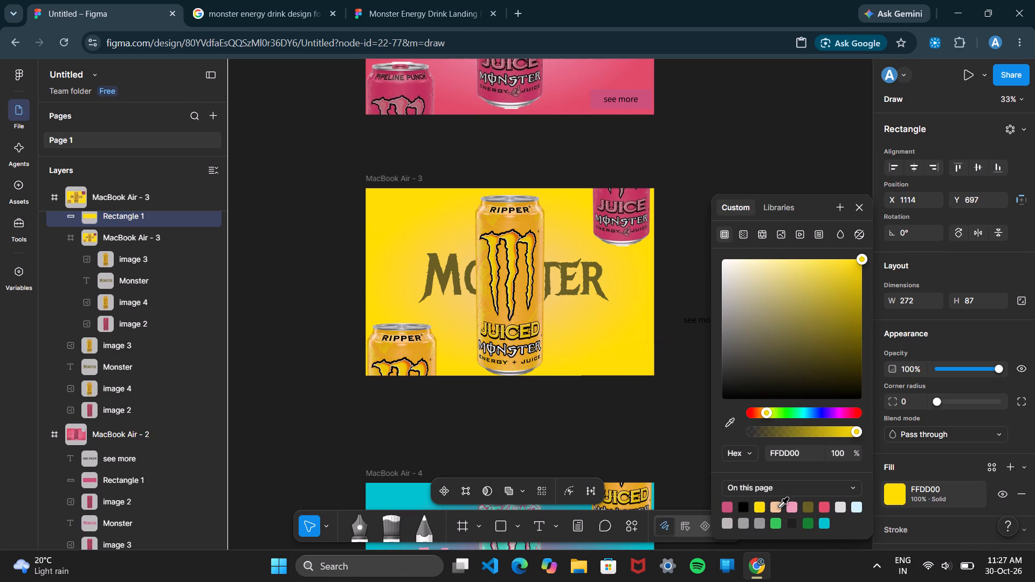
click(784, 504)
click(809, 506)
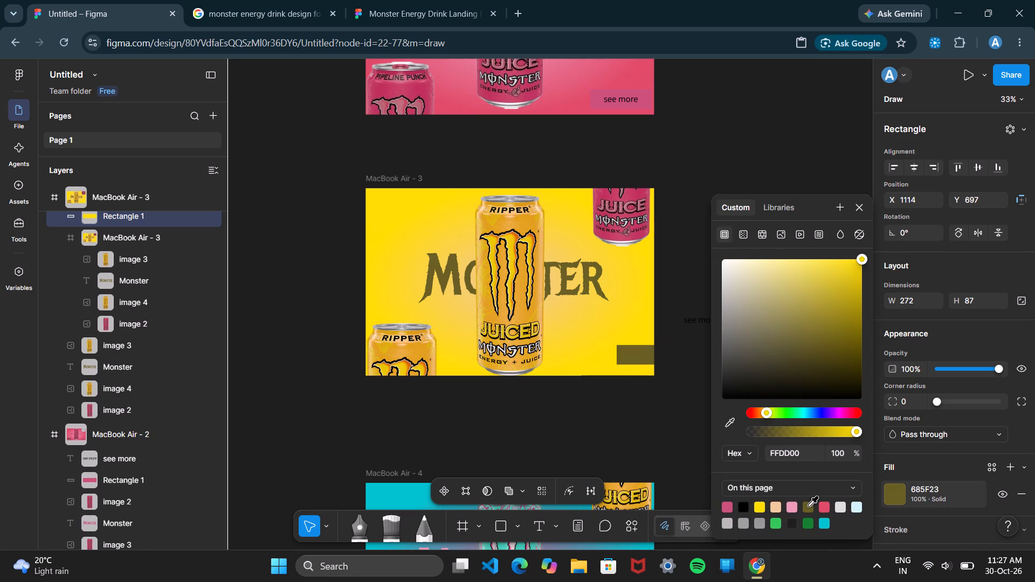
click(626, 353)
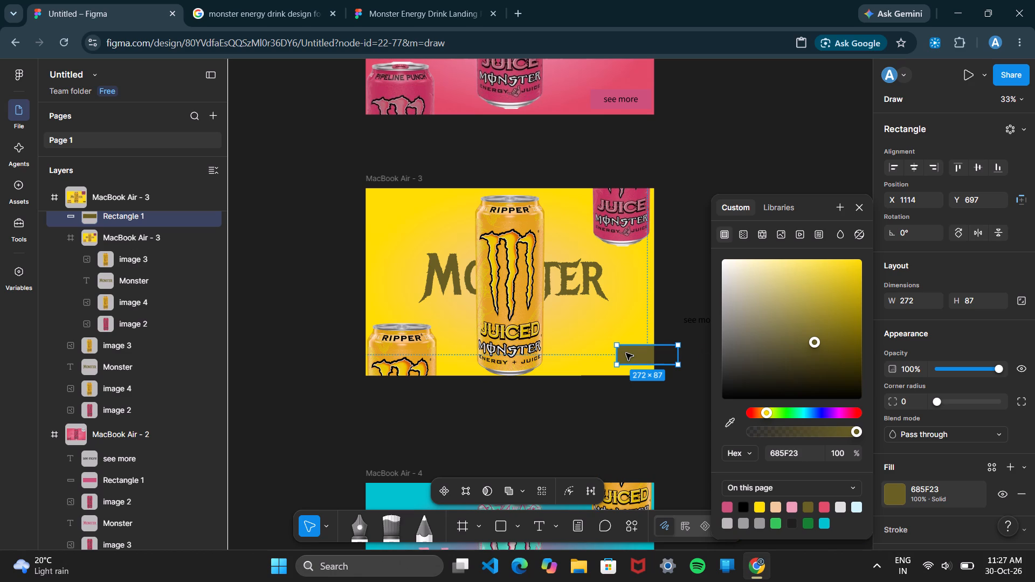
drag(816, 339, 796, 292)
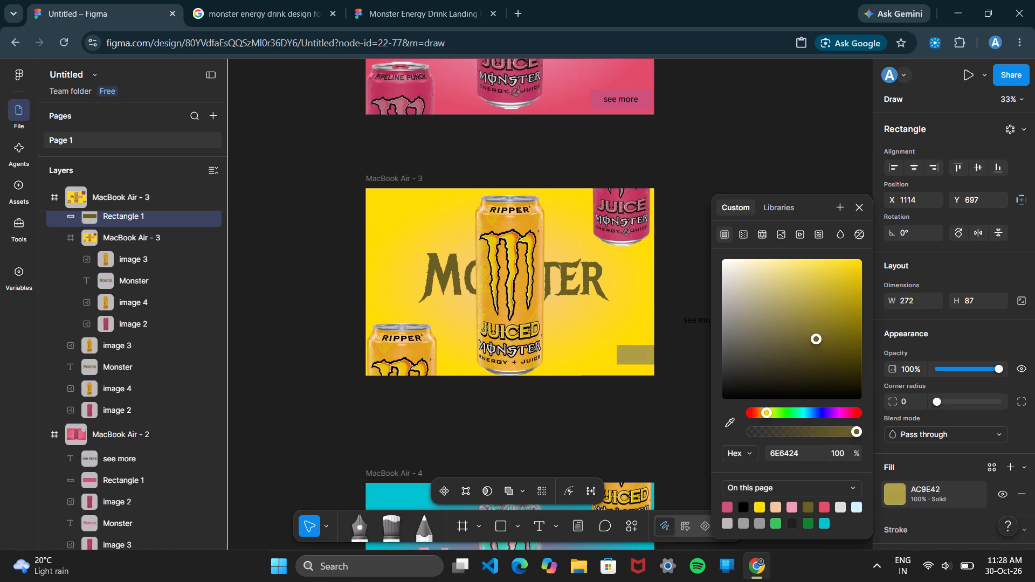
drag(796, 292, 830, 262)
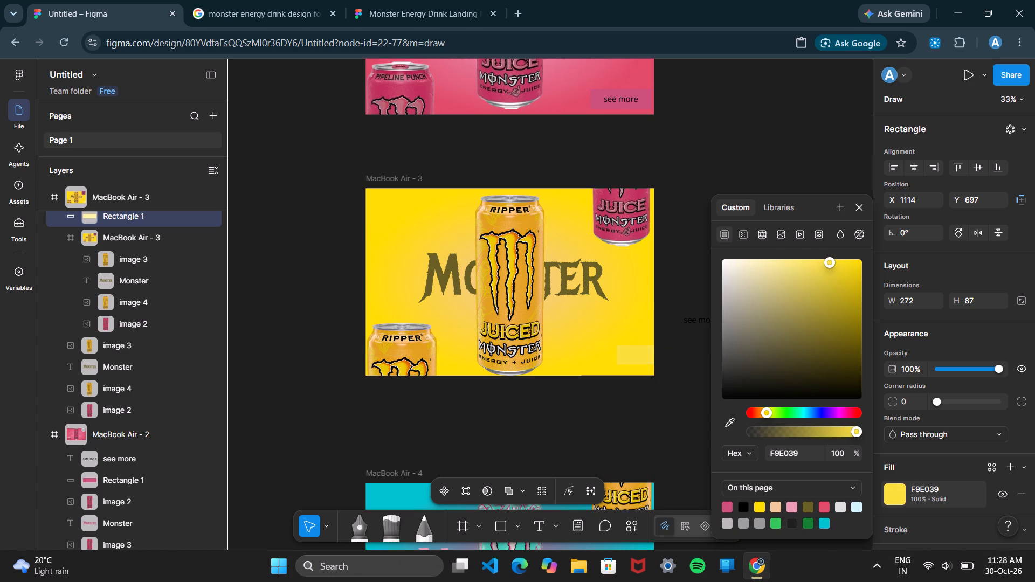
drag(830, 262, 815, 257)
Move the light yellow rectangle fully inside the lower-right corner of MacBook Air - 3, below the pink can.
drag(626, 361, 606, 357)
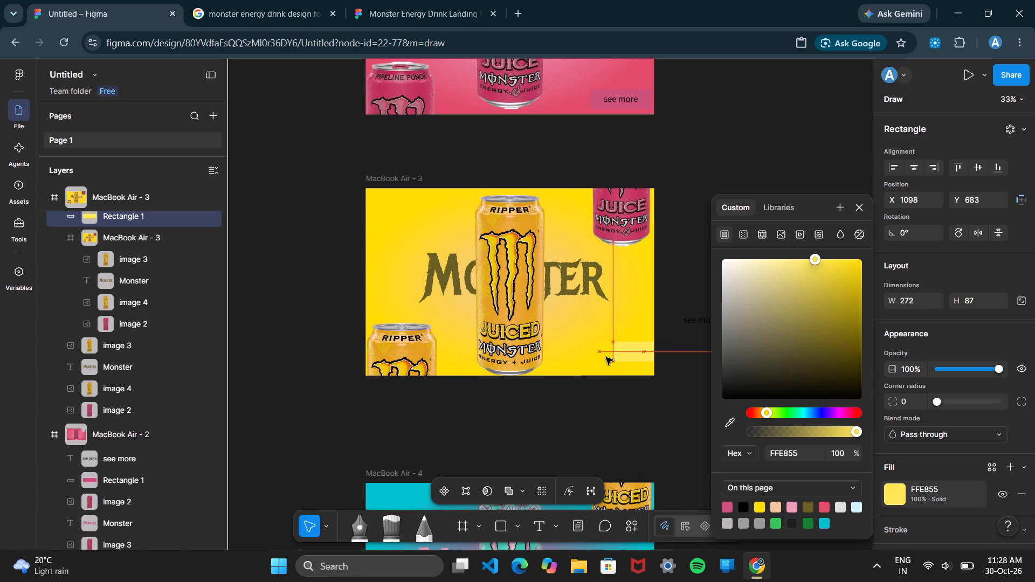
drag(606, 357, 599, 359)
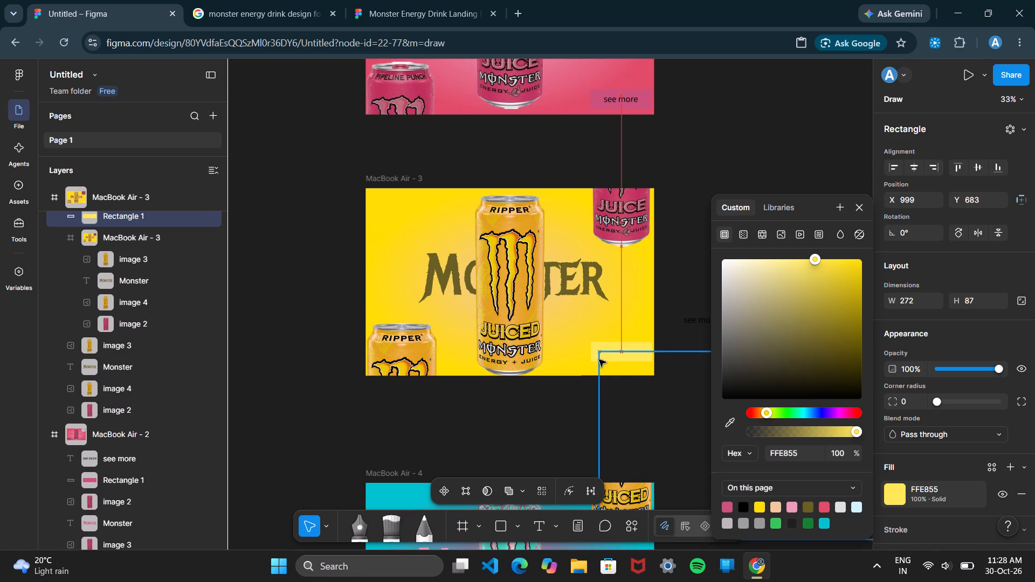
drag(599, 359, 598, 362)
click(683, 413)
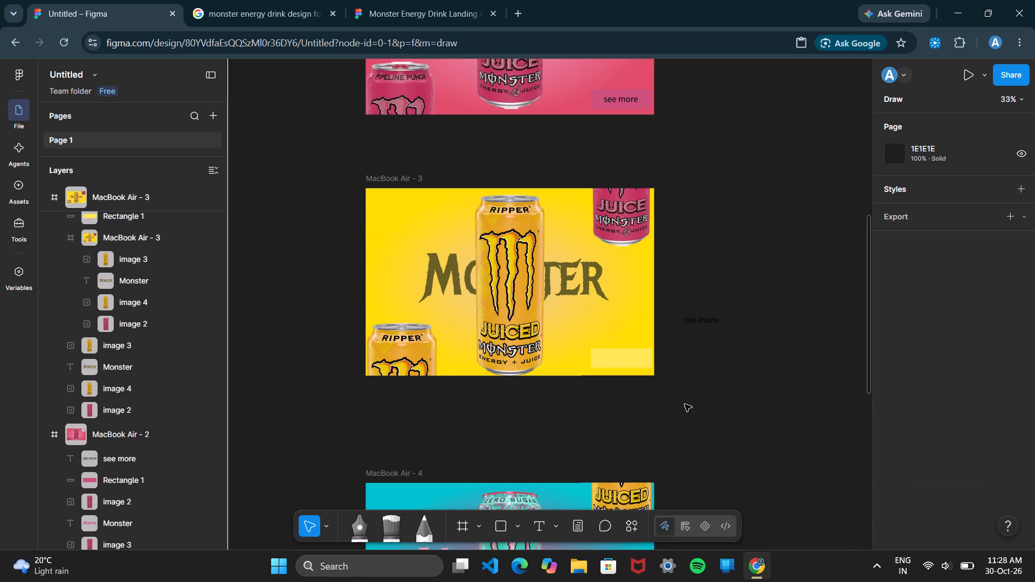
Move the "see more" text from the empty canvas onto the light yellow rectangle, at X 24, Y 29 in the nested frame.
drag(708, 323, 675, 344)
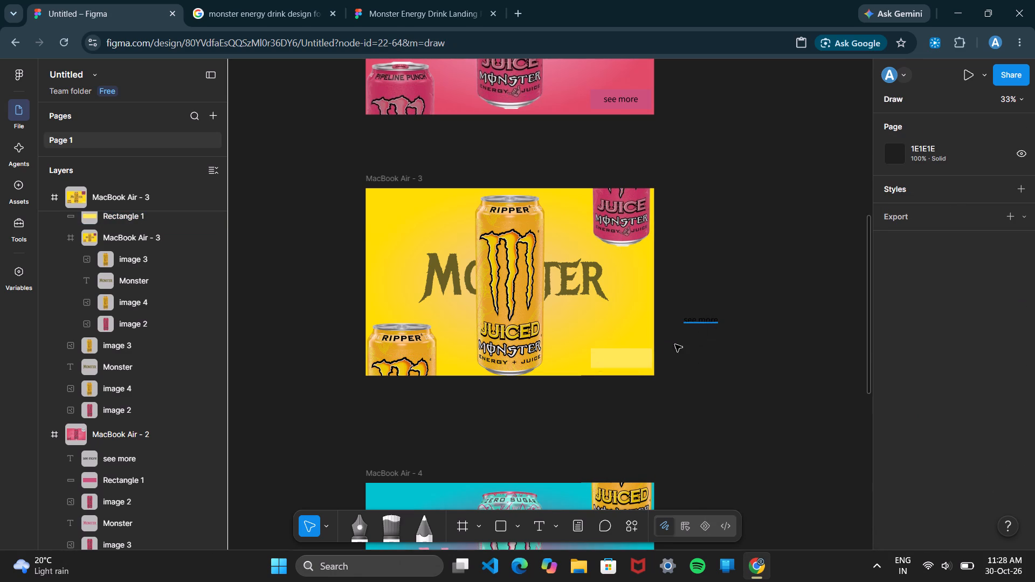
drag(675, 344, 630, 365)
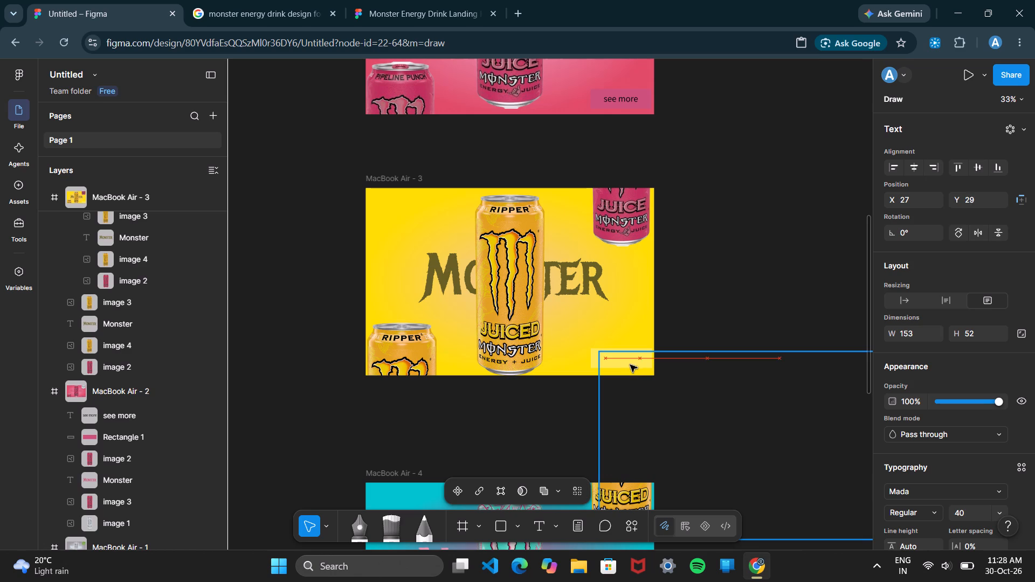
drag(630, 365, 629, 364)
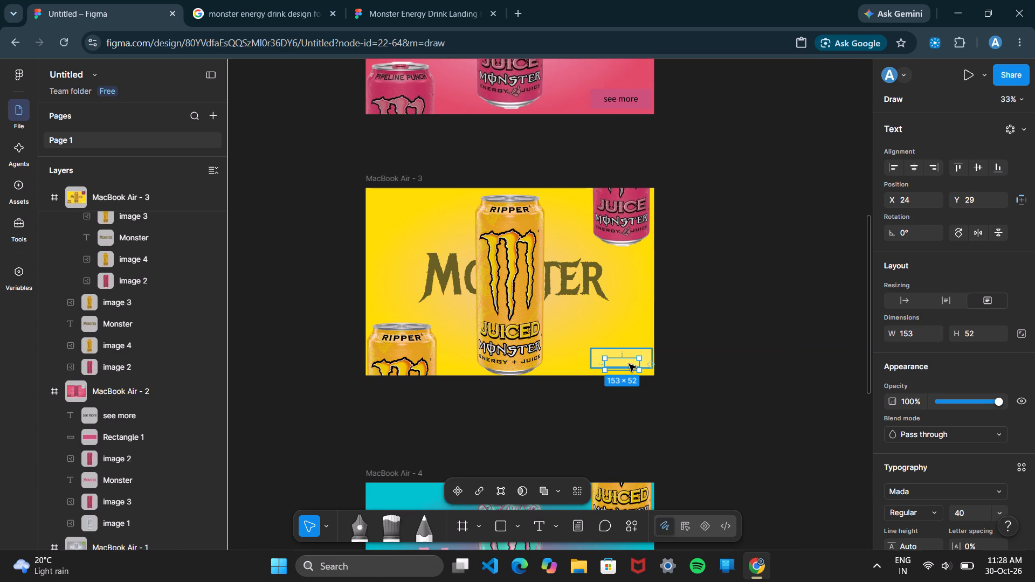
click(728, 325)
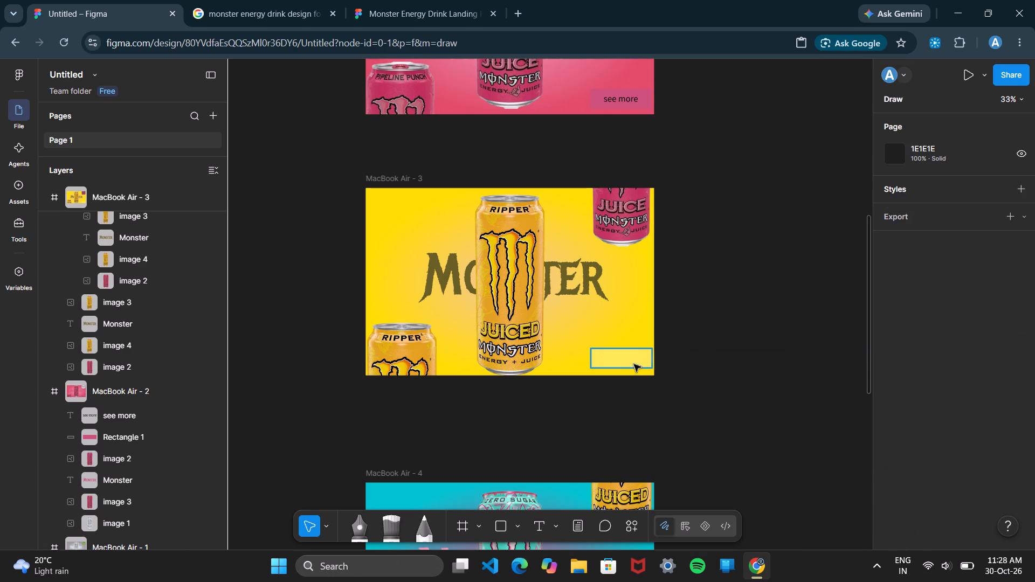
right_click(700, 422)
right_click(700, 422)
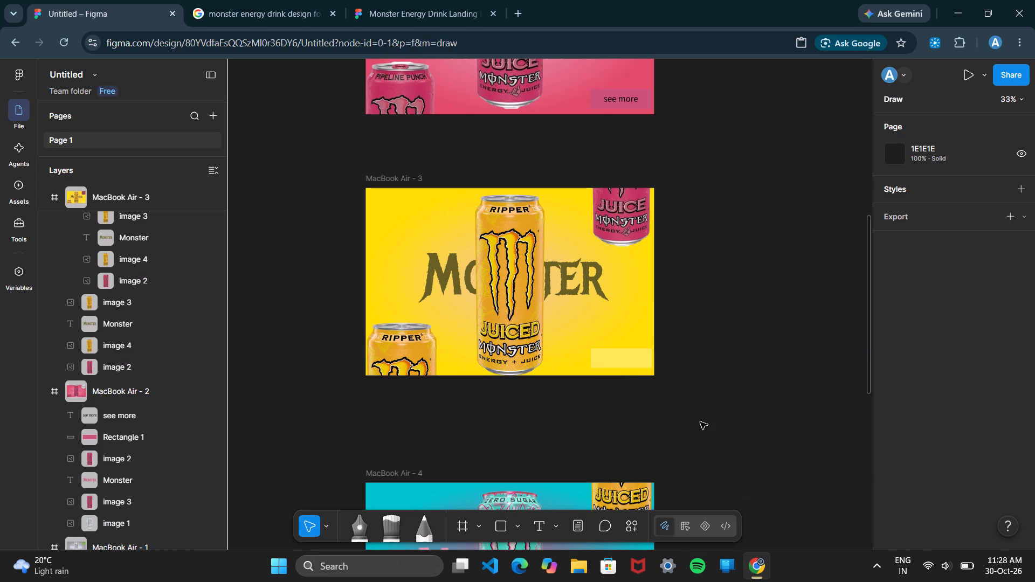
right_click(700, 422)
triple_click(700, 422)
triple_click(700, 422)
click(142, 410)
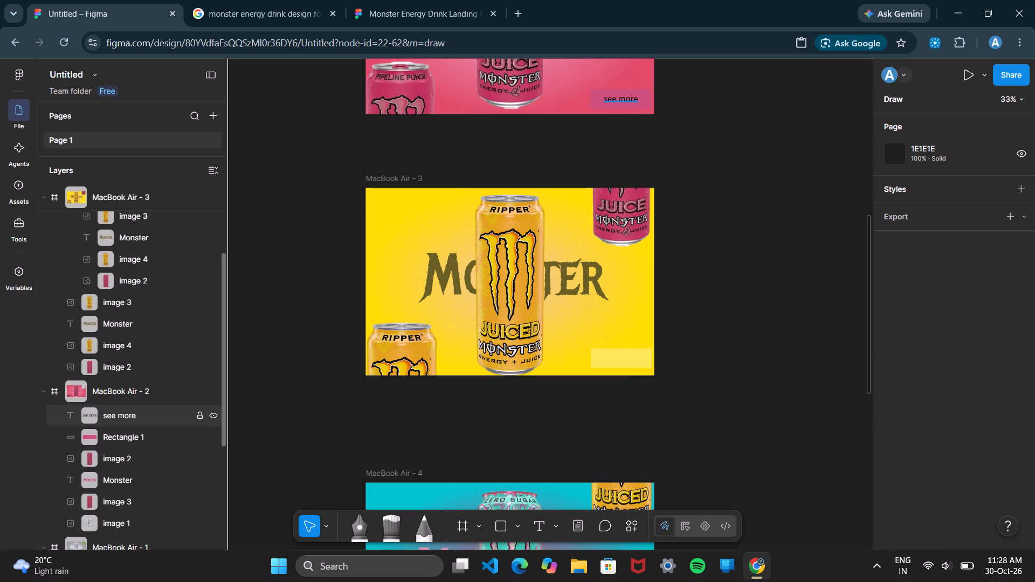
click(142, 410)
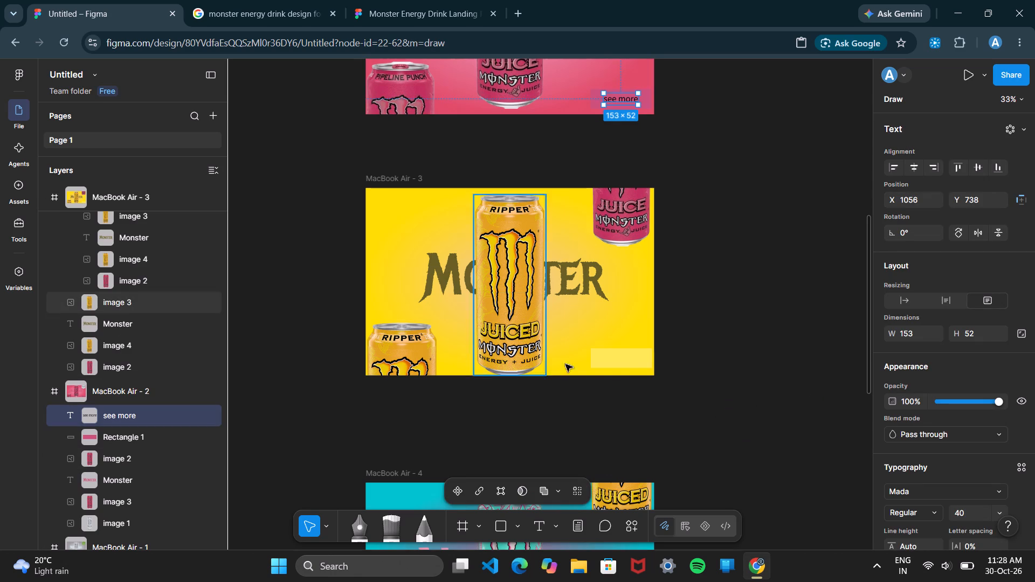
Move the light yellow rectangle aside and delete the nested MacBook Air - 3 frame holding the "see more" text beneath it.
click(622, 362)
click(622, 362)
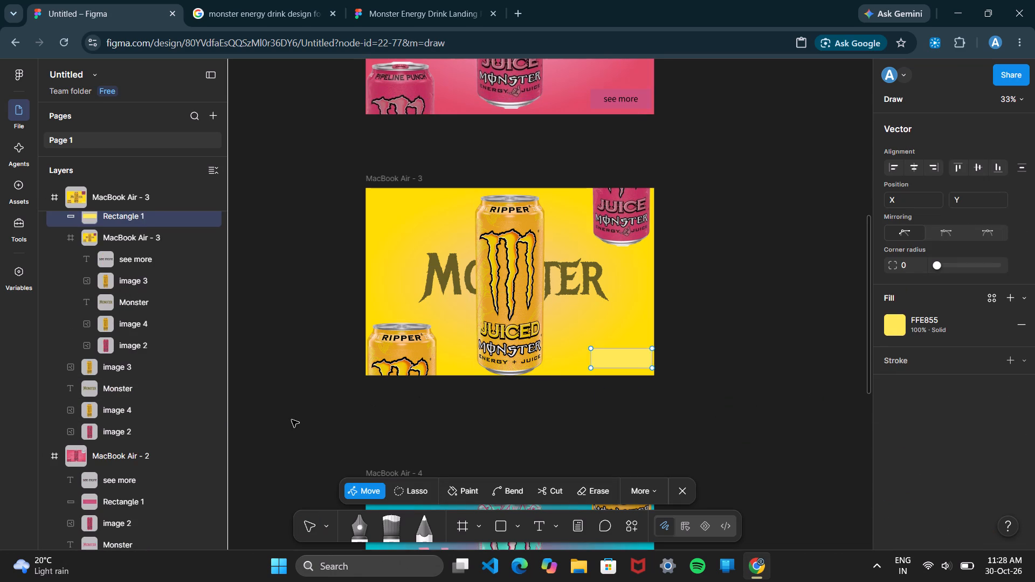
drag(624, 354, 616, 316)
click(631, 364)
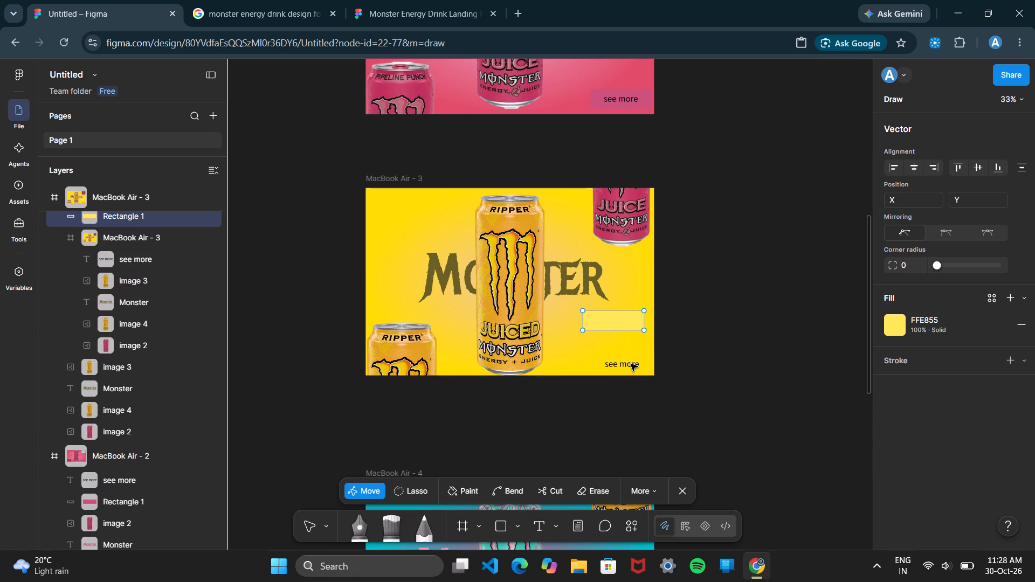
click(631, 364)
click(632, 361)
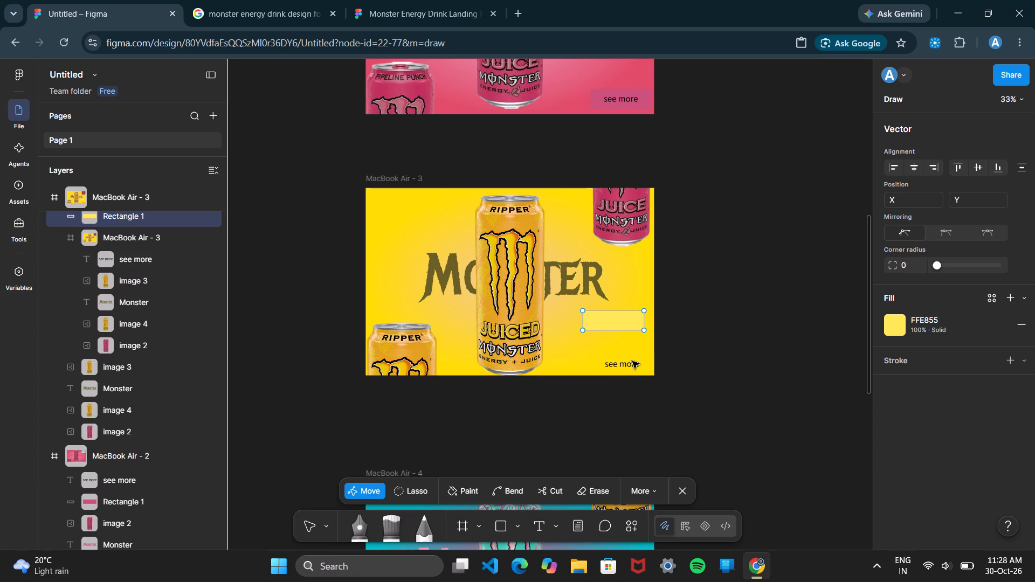
right_click(626, 370)
click(626, 361)
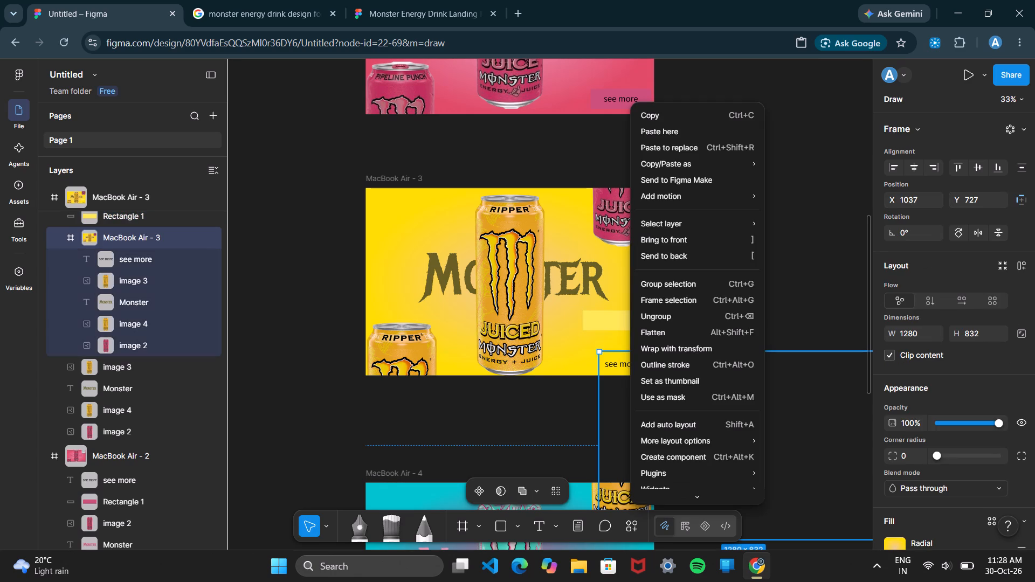
key(BackSpace)
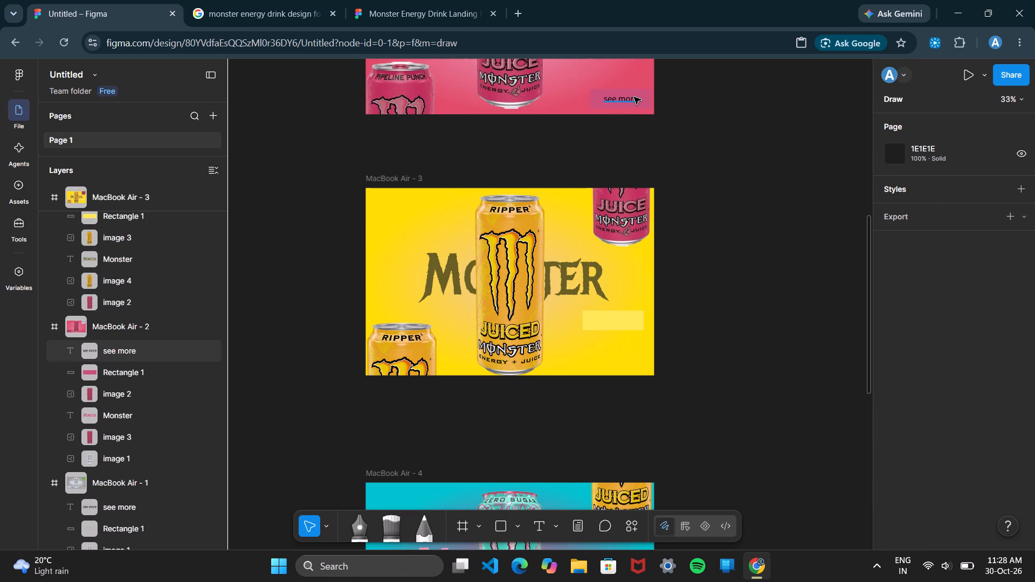
Move the light yellow rectangle back into the lower-right corner of MacBook Air - 3, at about X 999, Y 718.
drag(634, 325, 646, 362)
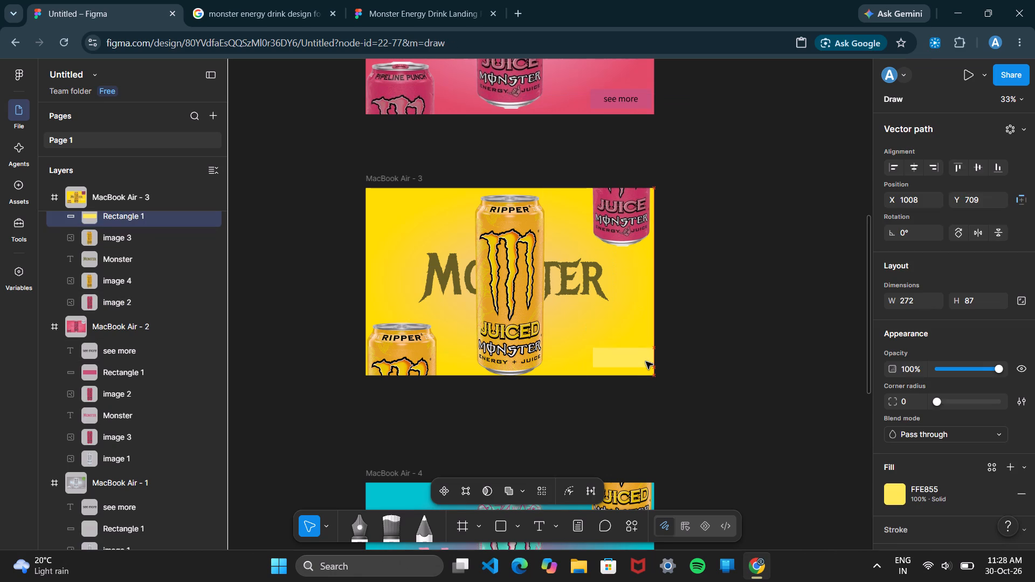
drag(646, 362, 644, 363)
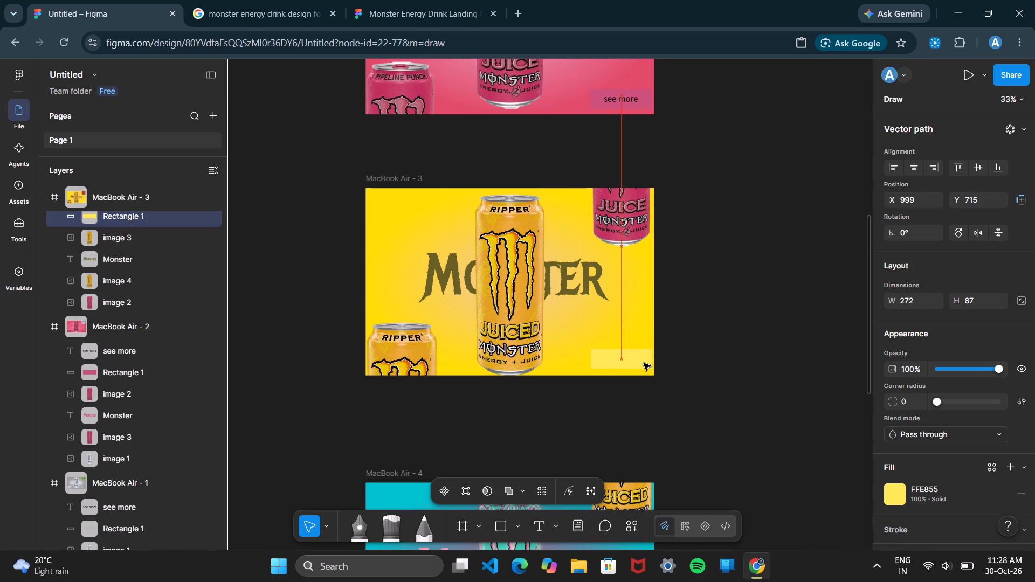
drag(644, 363, 644, 364)
click(690, 429)
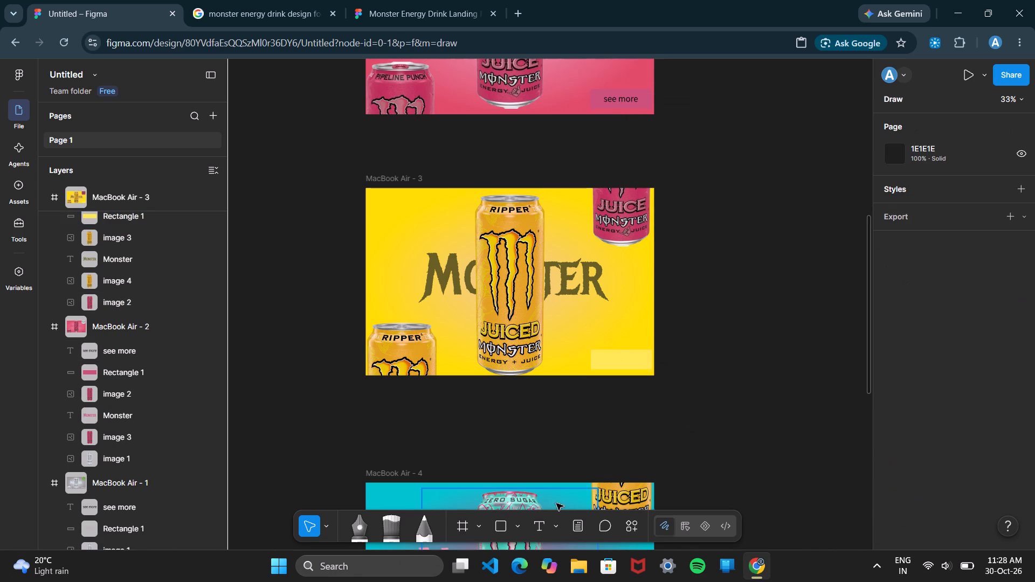
Add a "see more" text on the empty canvas below MacBook Air - 3 and set its fill to black, 000000.
click(542, 519)
click(558, 424)
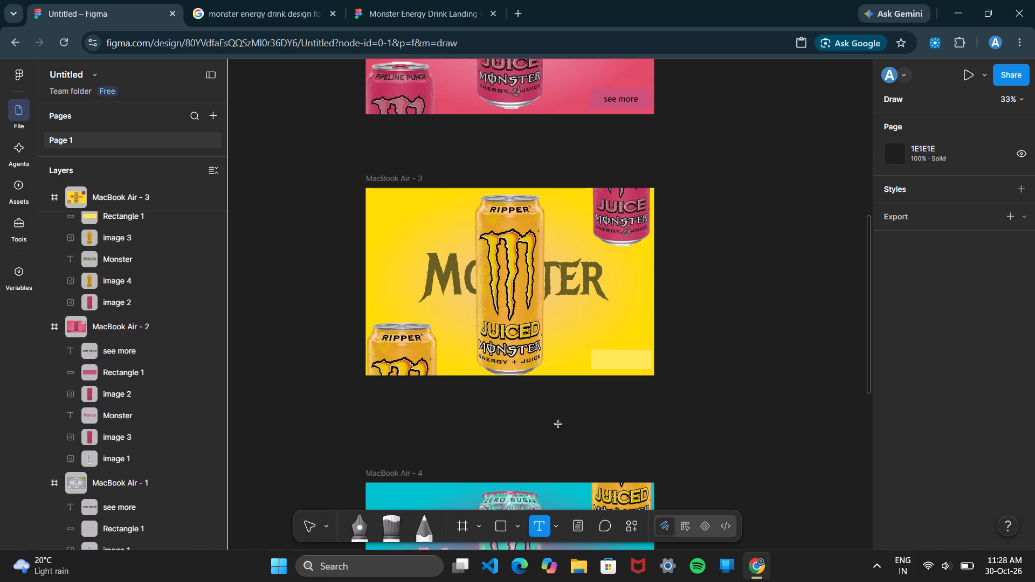
text(see more)
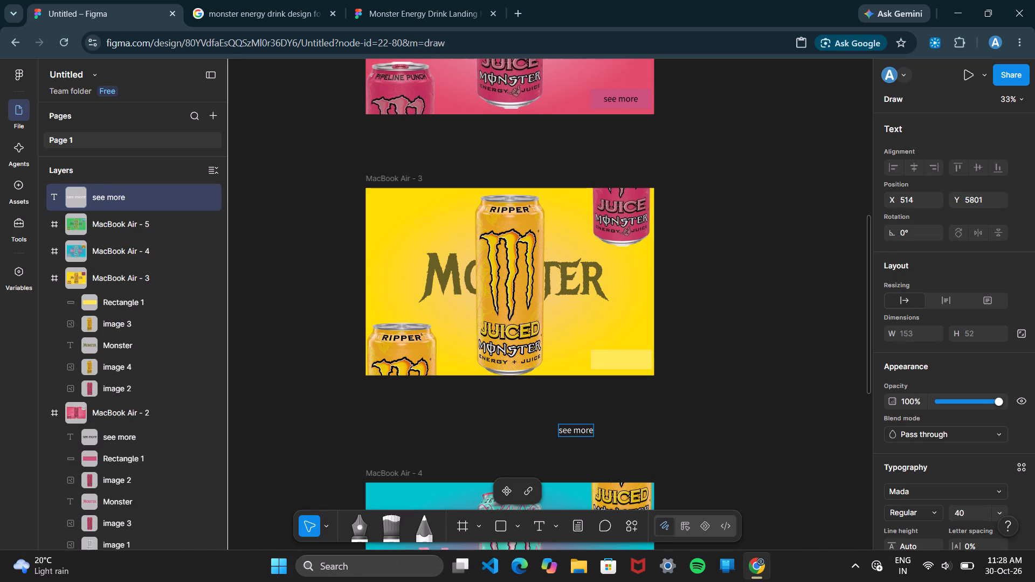
click(557, 424)
click(646, 390)
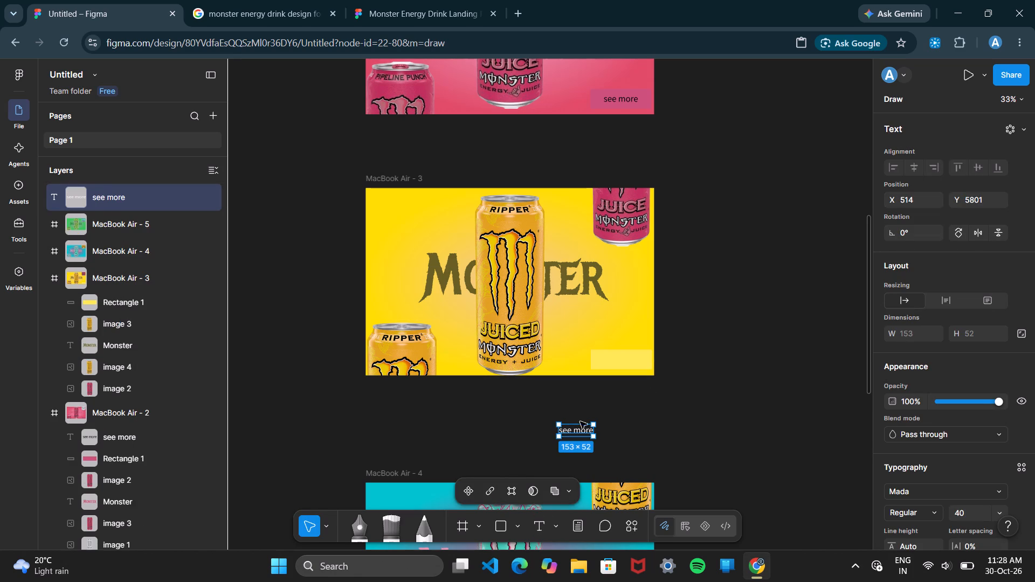
scroll(915, 518, down, 2)
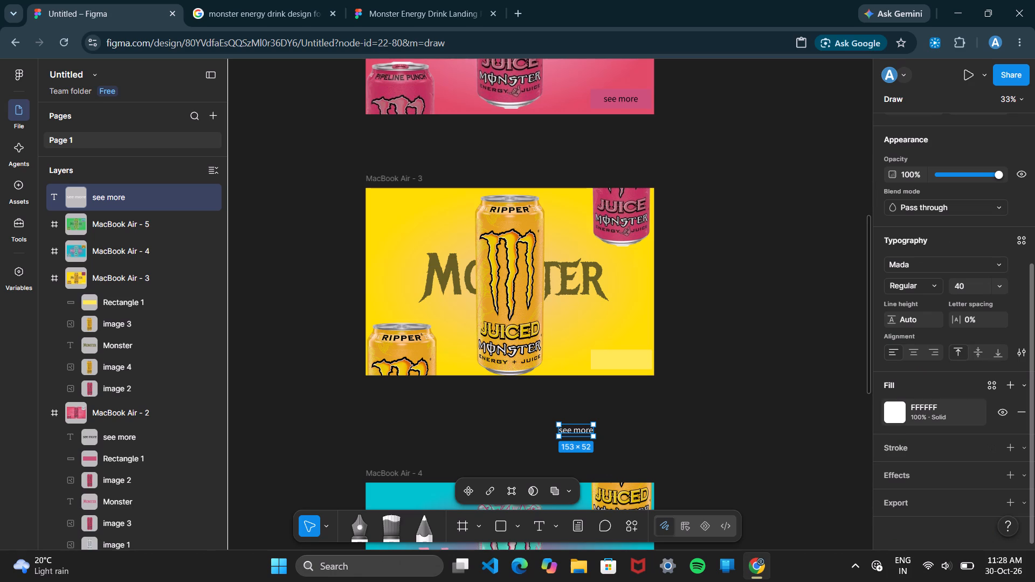
click(905, 422)
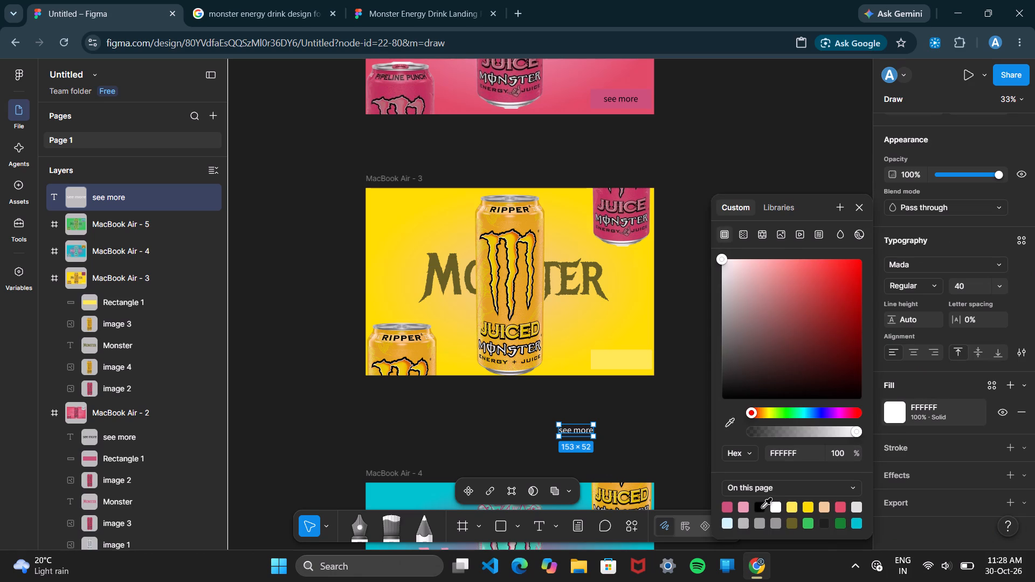
click(762, 508)
Move the black "see more" text onto the centre of the light yellow rectangle in MacBook Air - 3.
drag(572, 427, 591, 361)
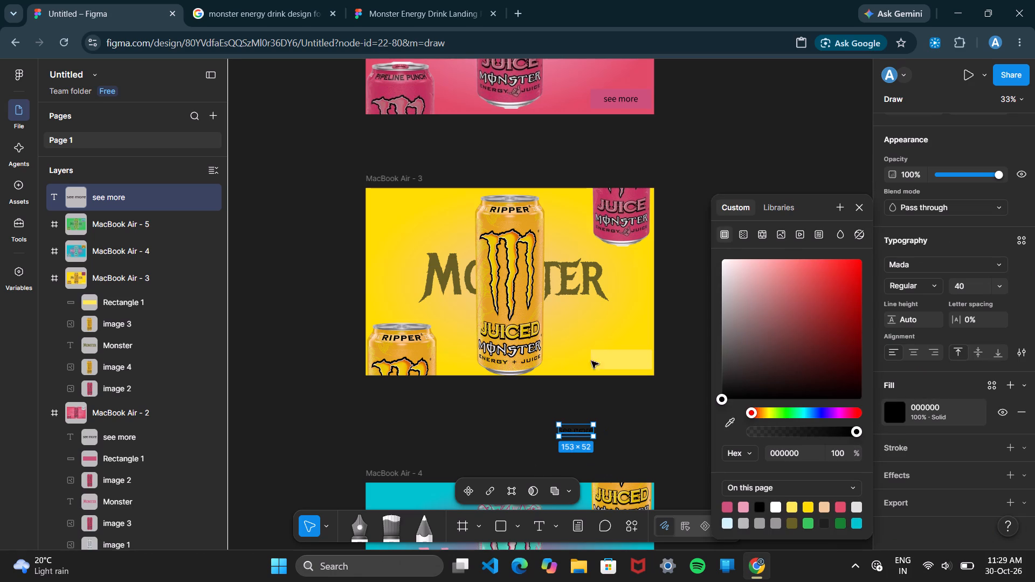
drag(591, 361, 618, 356)
click(616, 423)
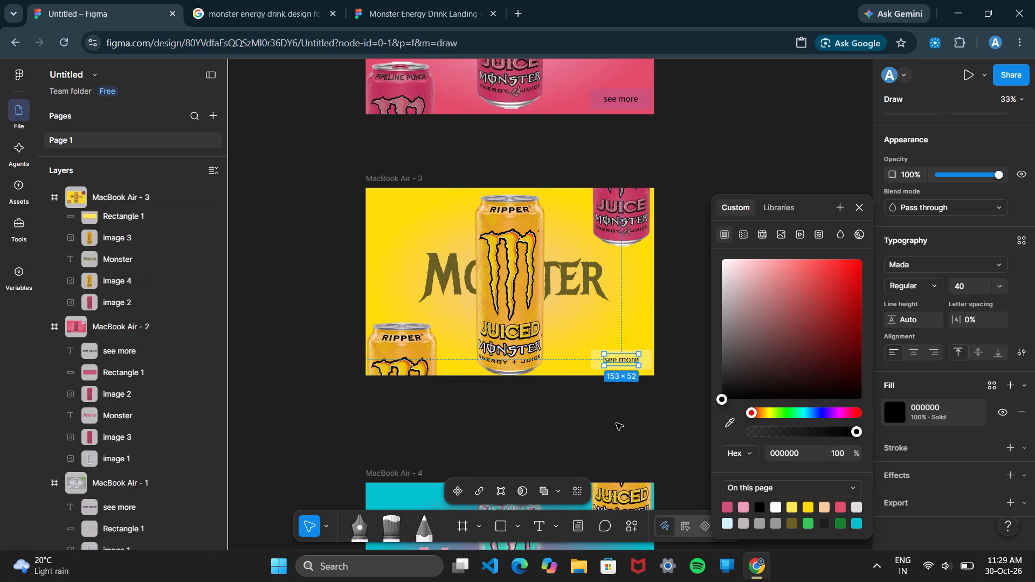
click(616, 423)
Copy the light yellow rectangle from MacBook Air - 3 and paste it into MacBook Air - 4 at about X 1129, Y 732.
scroll(616, 423, up, 3)
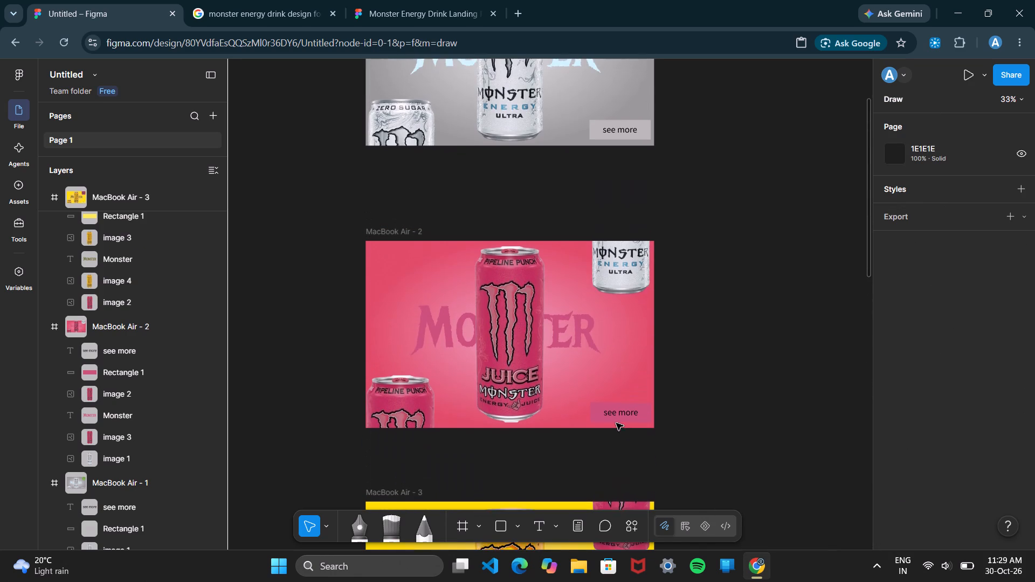
scroll(616, 423, down, 3)
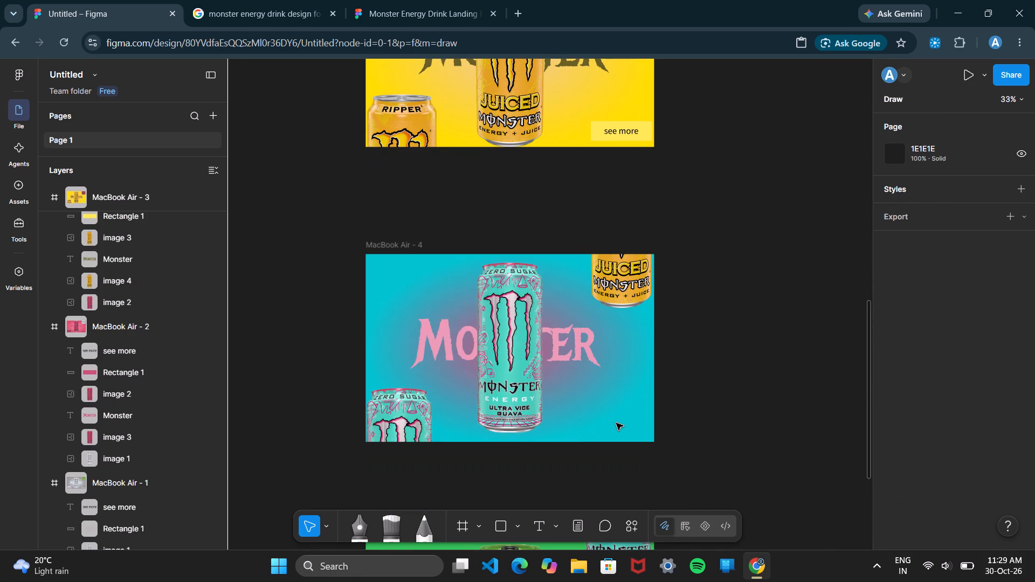
scroll(616, 423, down, 1)
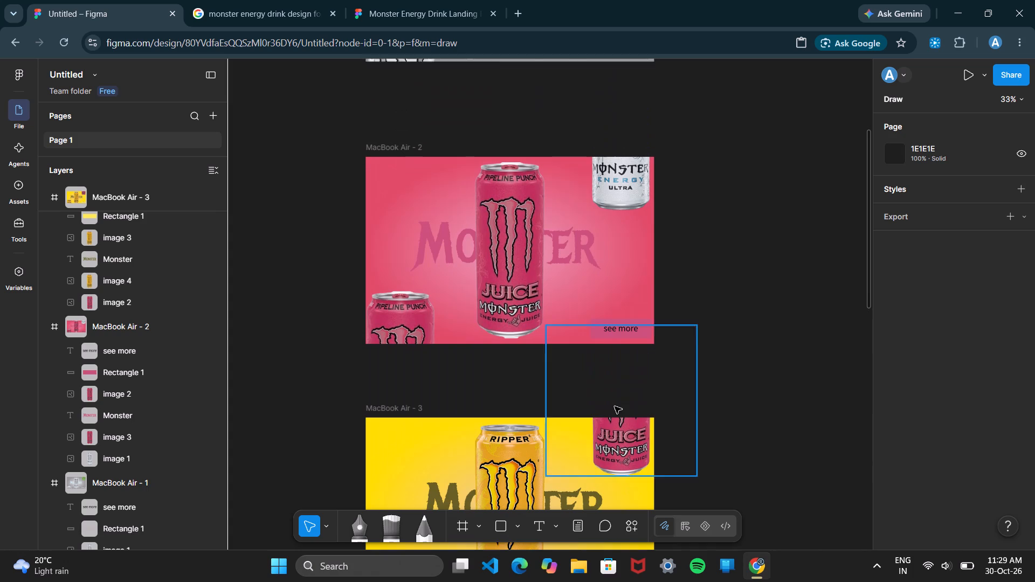
scroll(596, 462, down, 5)
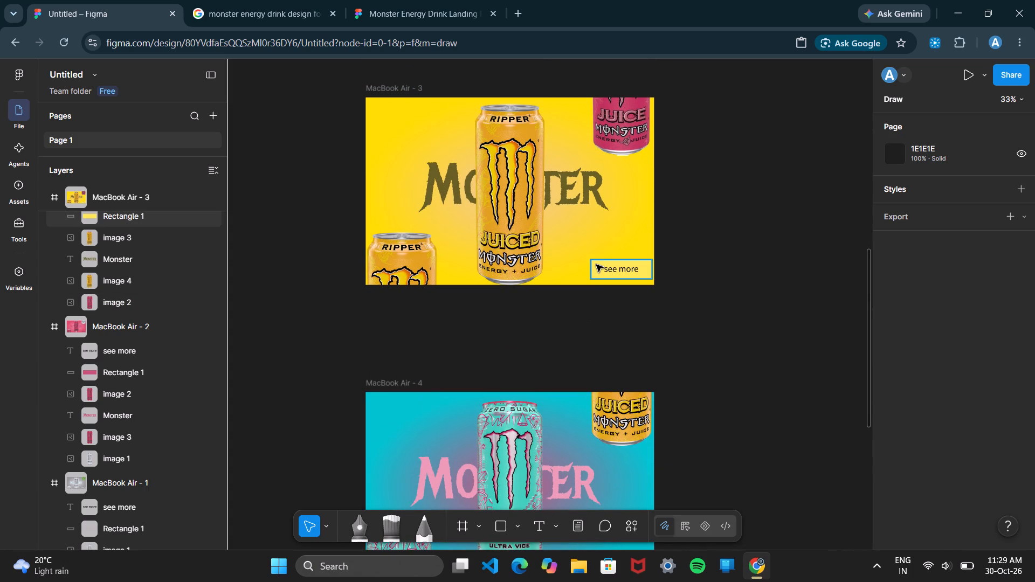
right_click(596, 265)
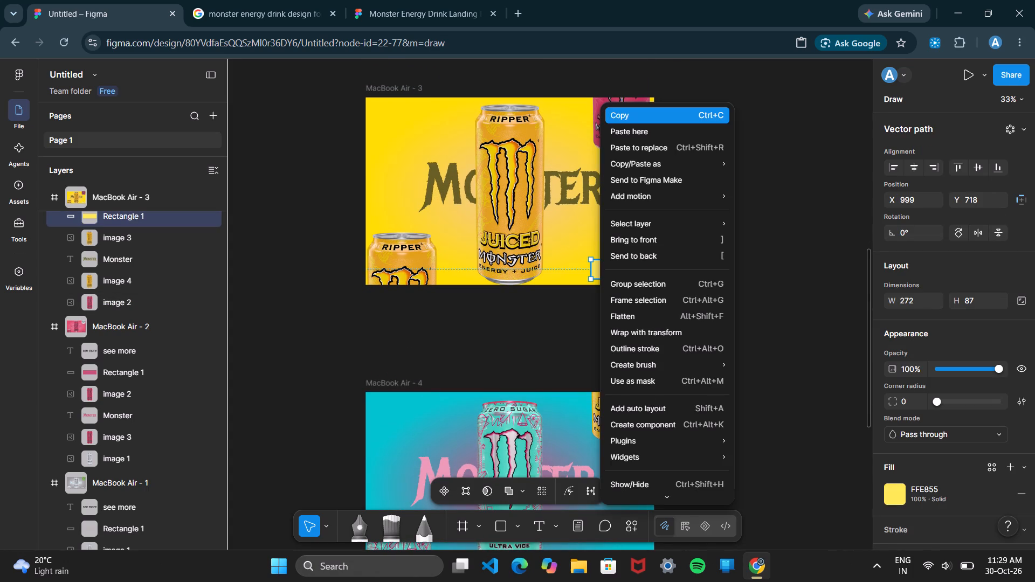
click(613, 110)
scroll(631, 396, down, 2)
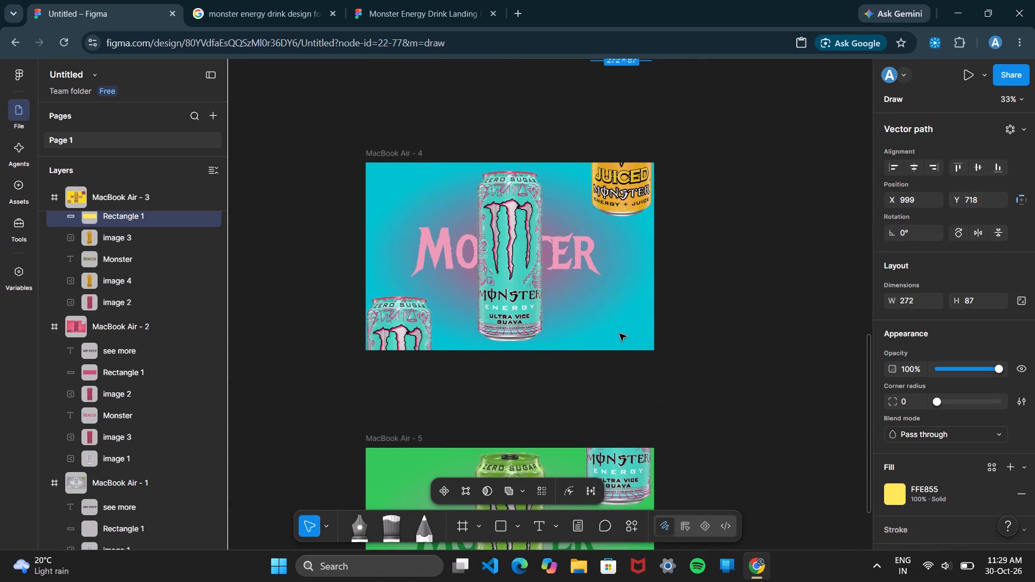
right_click(620, 328)
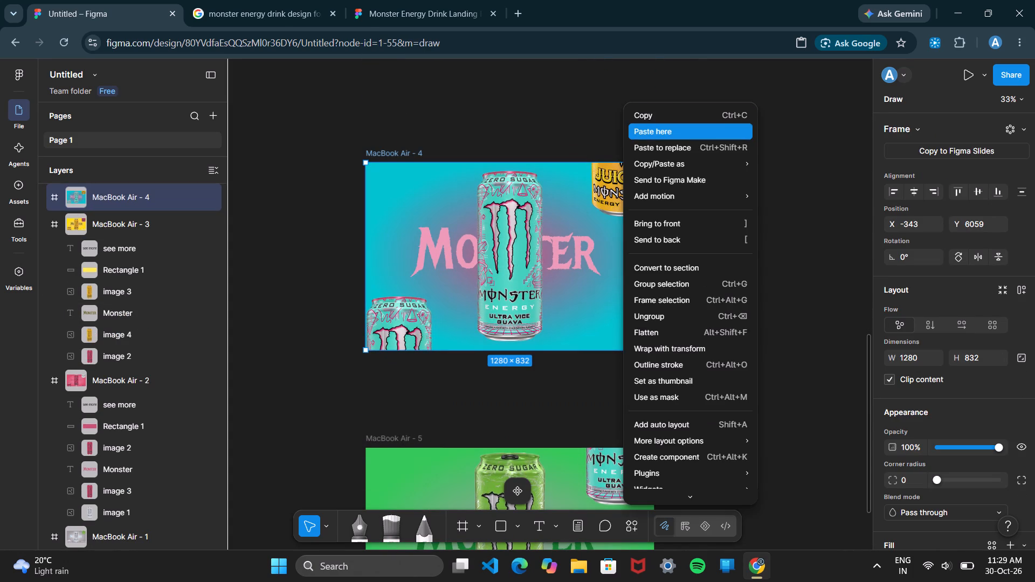
click(638, 130)
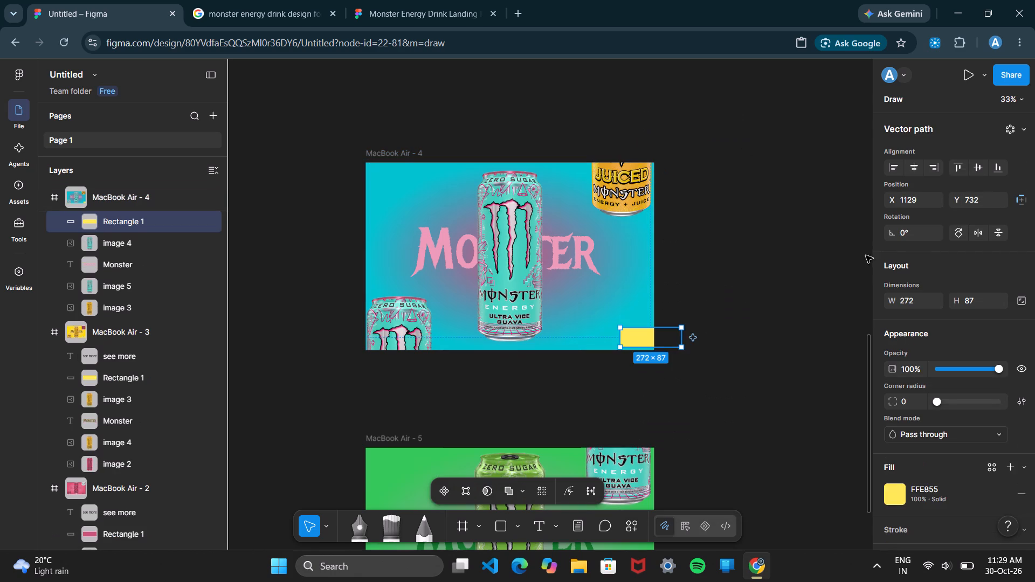
Set the pasted rectangle's fill to a light cyan, 78F7FF, starting from the page's cyan 00C3D0.
click(903, 487)
click(843, 526)
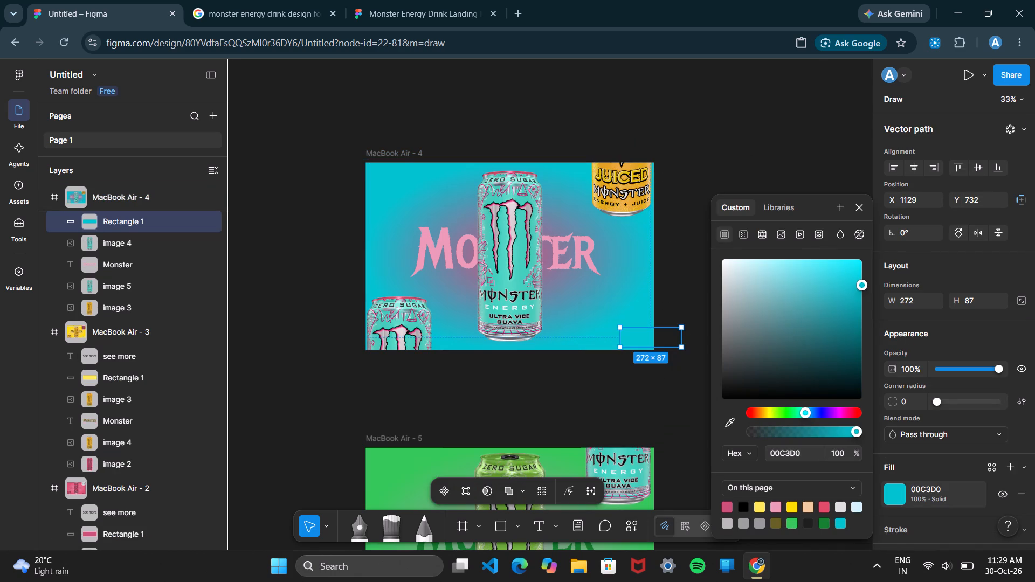
drag(862, 281, 798, 265)
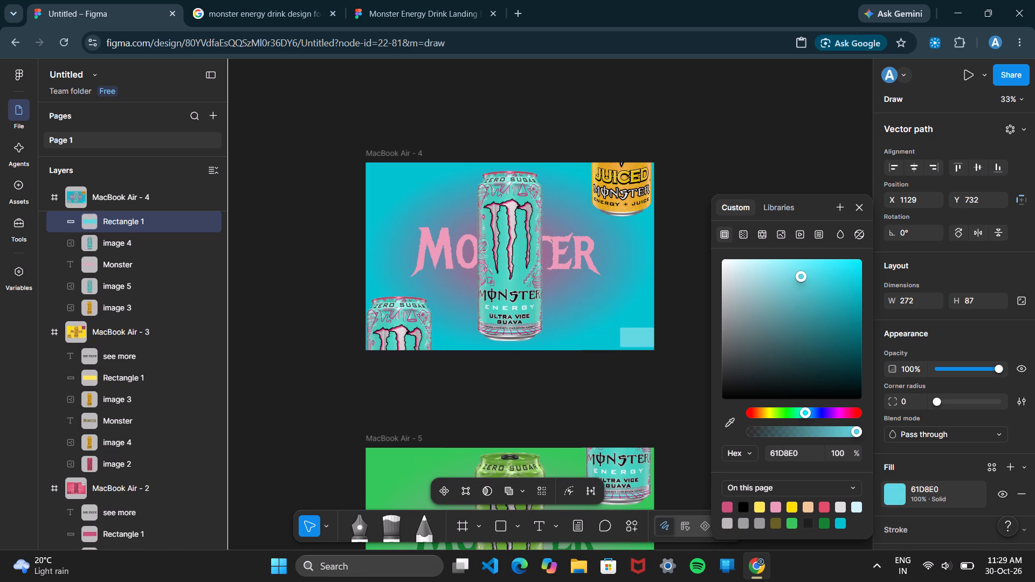
drag(798, 265, 796, 250)
click(720, 122)
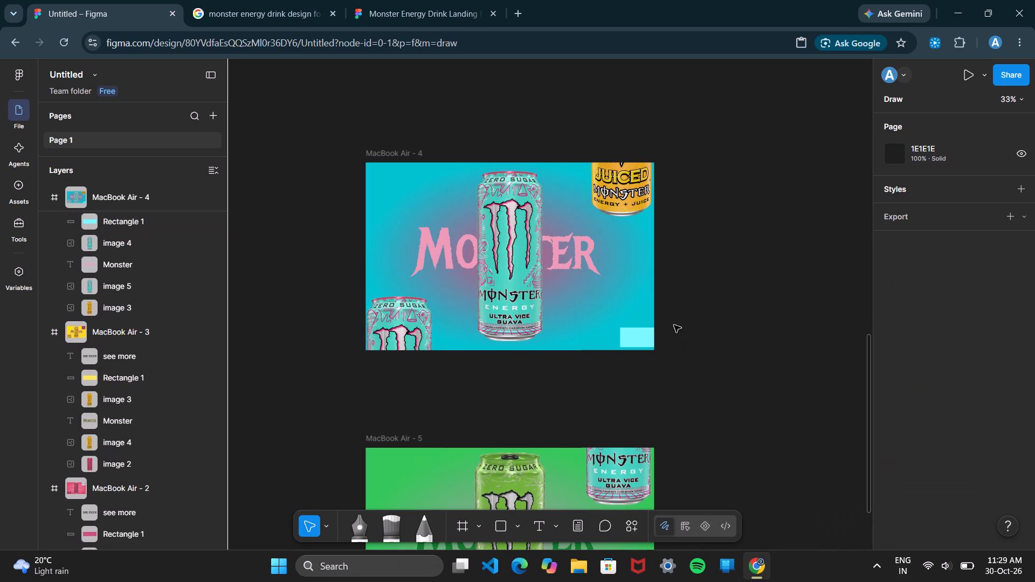
Move the light cyan rectangle fully inside the lower-right corner of MacBook Air - 4, at about X 991, Y 719.
drag(643, 335, 618, 331)
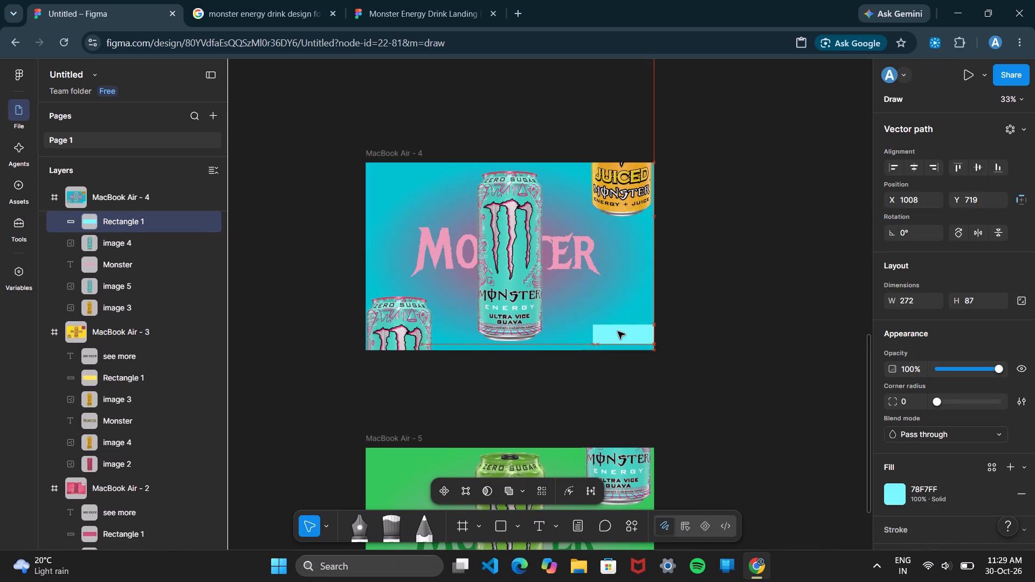
drag(618, 331, 612, 331)
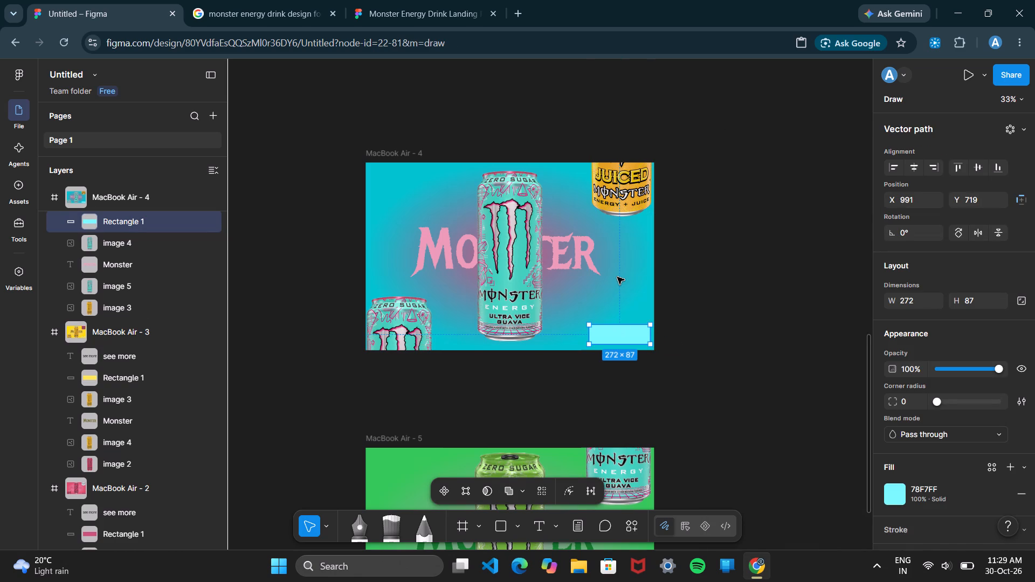